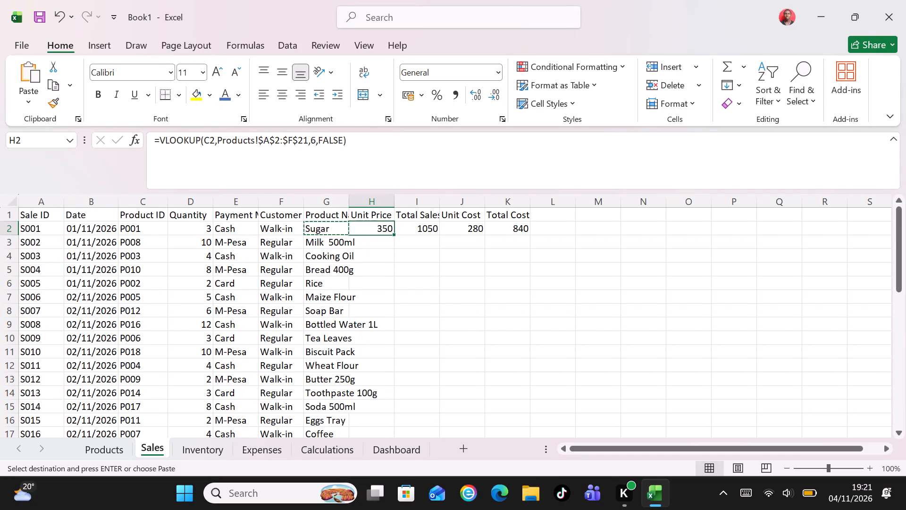
Copy the Unit Price lookup formula from H2 of the Sales sheet into H3:H41.
key(ctrl+c)
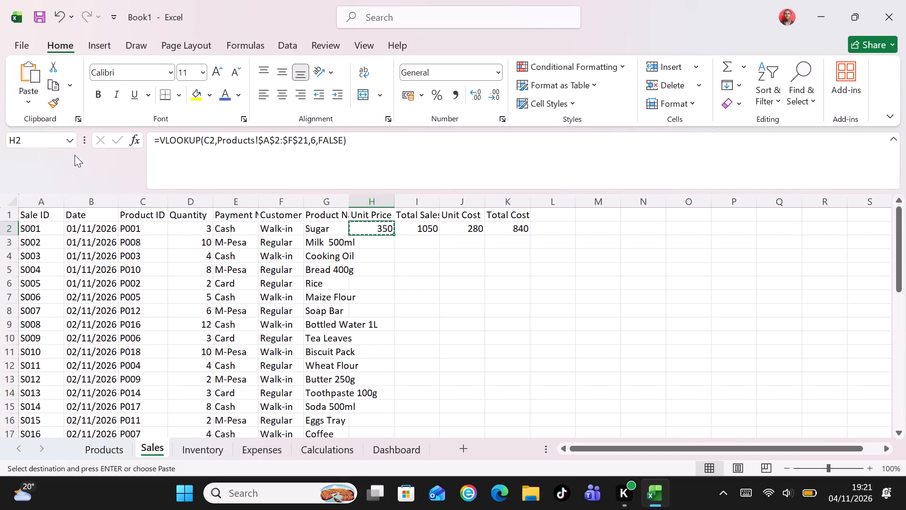
click(34, 138)
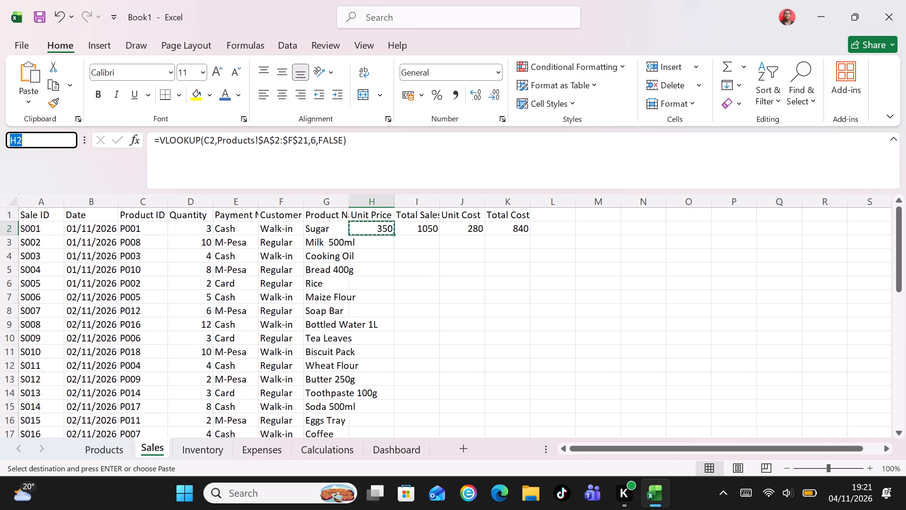
key(BackSpace)
text(H3)
text(:H4)
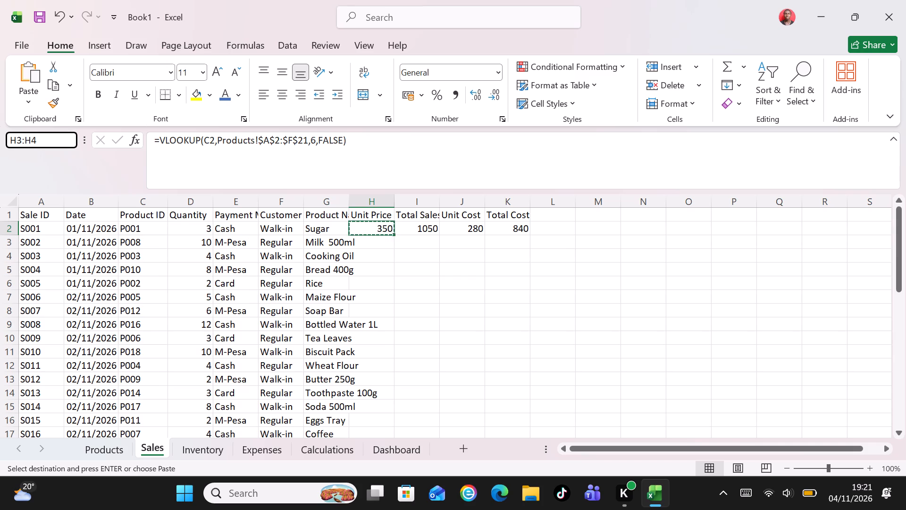
key(1)
key(Return)
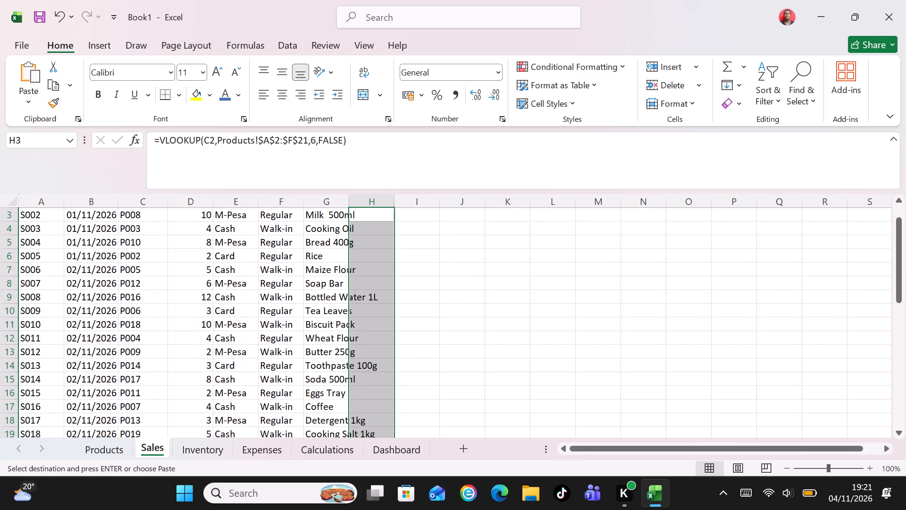
key(ctrl+v)
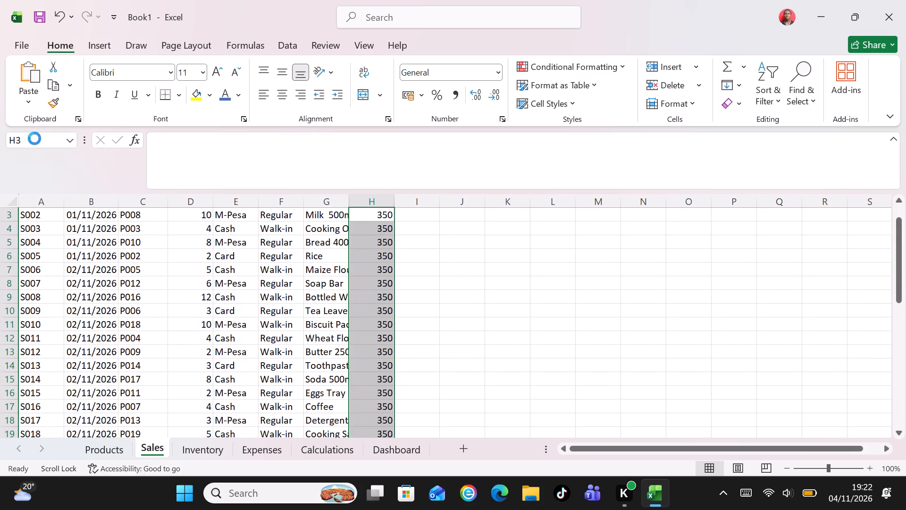
Copy the Total Sales formula from I2 into I3:I41.
key(Page_Up)
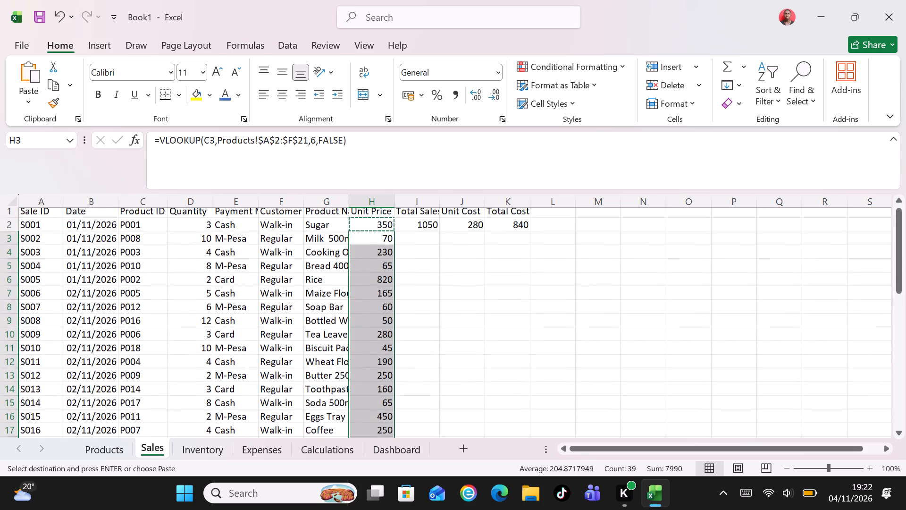
key(Page_Up)
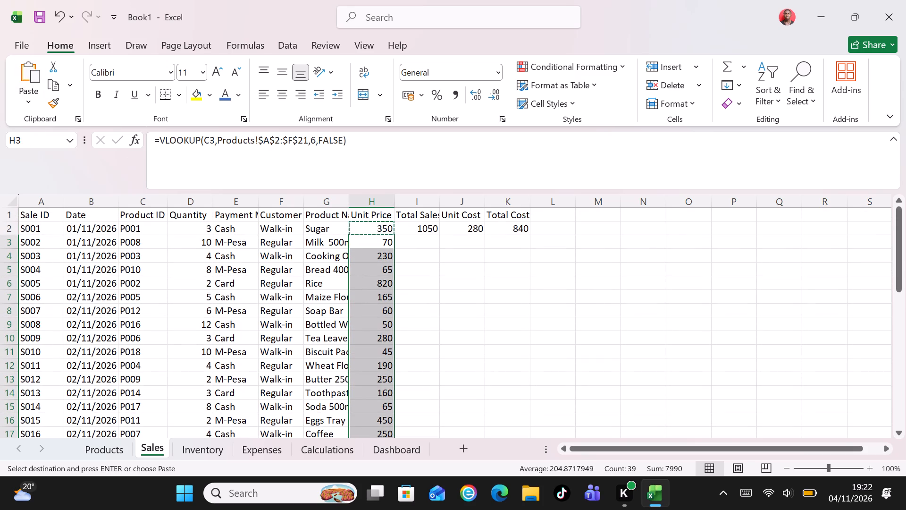
click(428, 226)
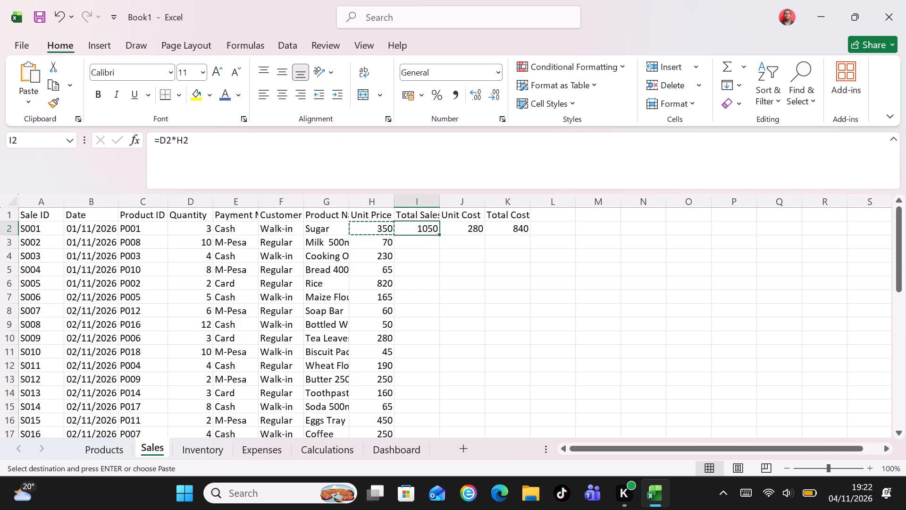
key(ctrl+c)
click(421, 243)
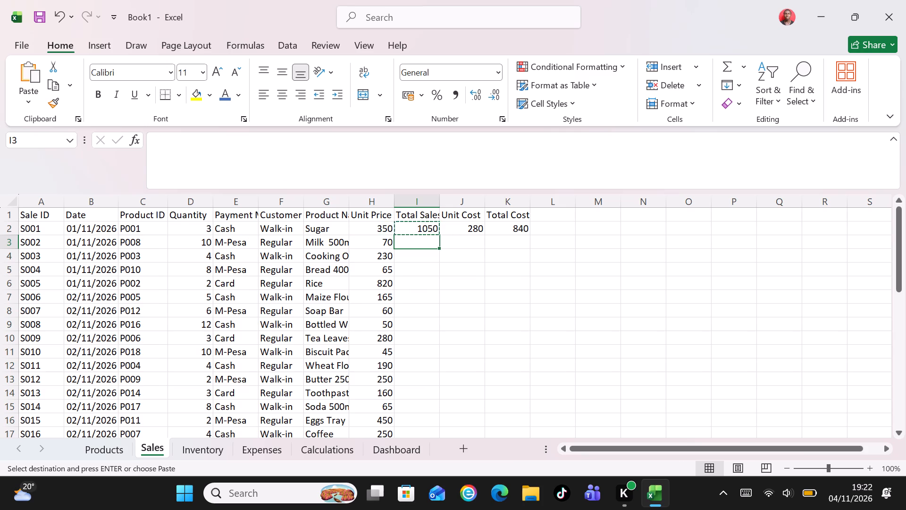
click(36, 138)
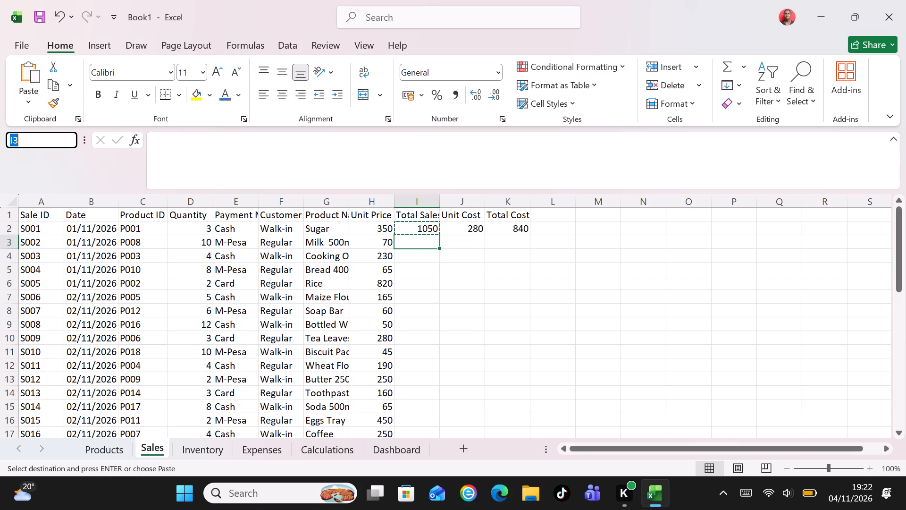
key(i)
key(3)
key(shift+colon)
text(I41)
key(Return)
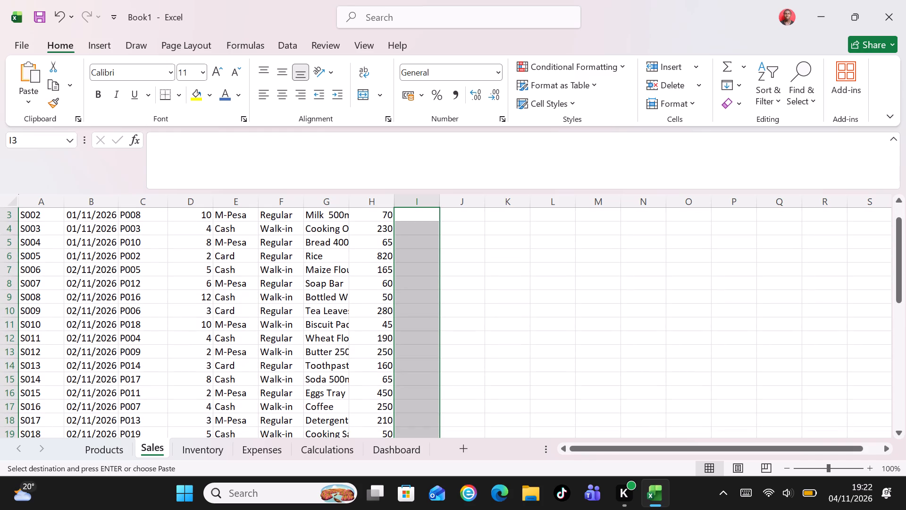
key(ctrl+v)
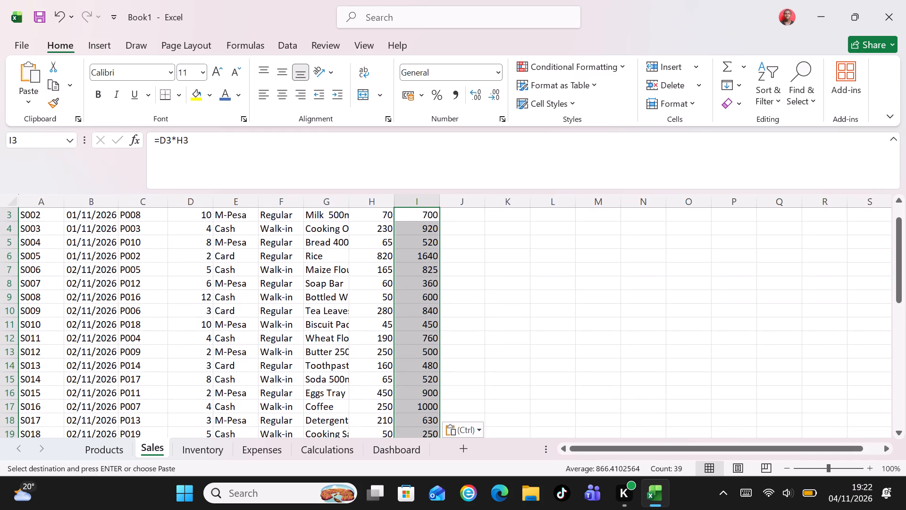
Copy the Unit Cost lookup formula from J2 into J3:J41.
key(Page_Up)
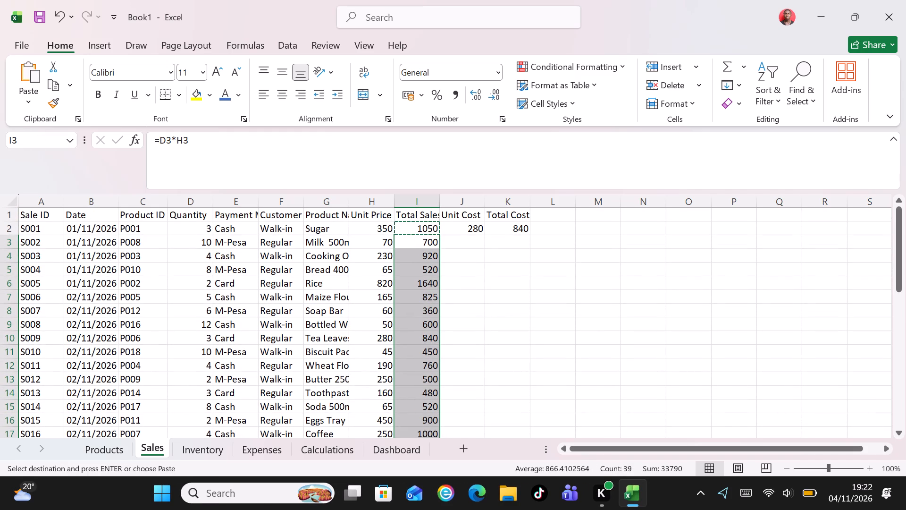
click(467, 229)
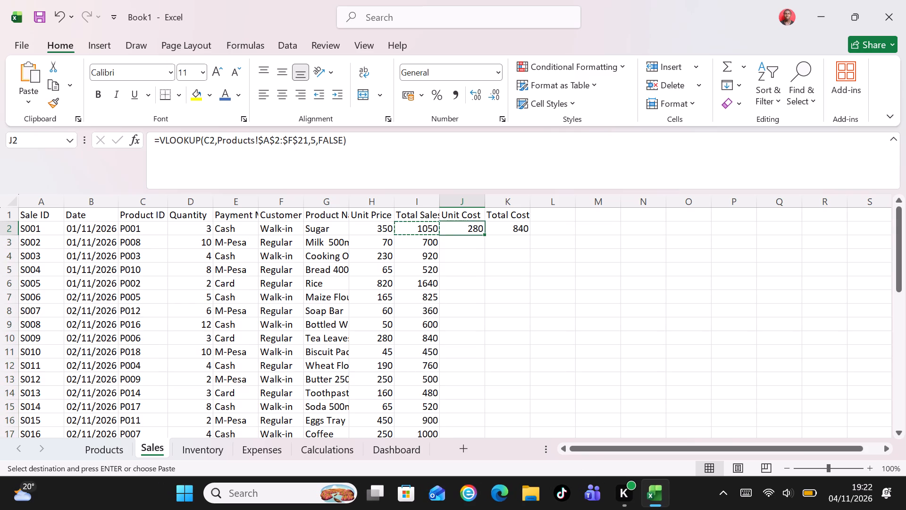
key(ctrl+c)
click(28, 142)
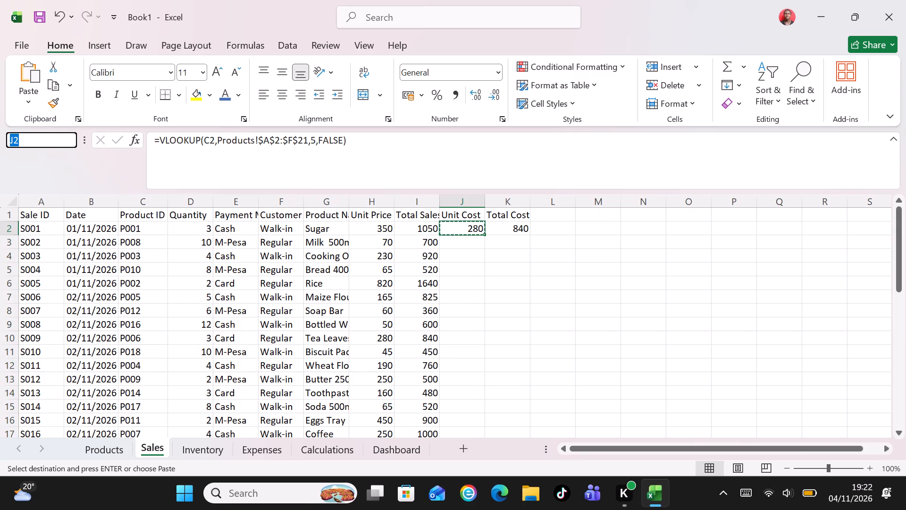
key(BackSpace)
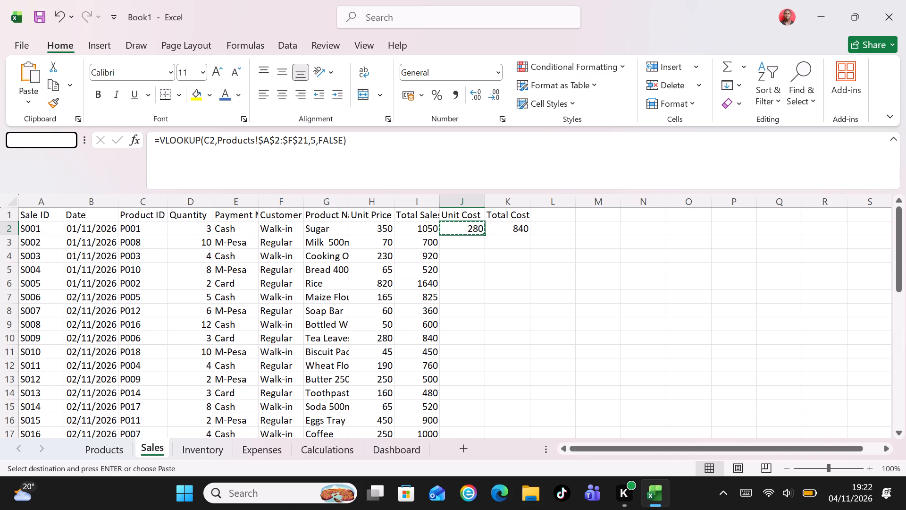
text(J3)
text(:J41)
key(Return)
key(ctrl+v)
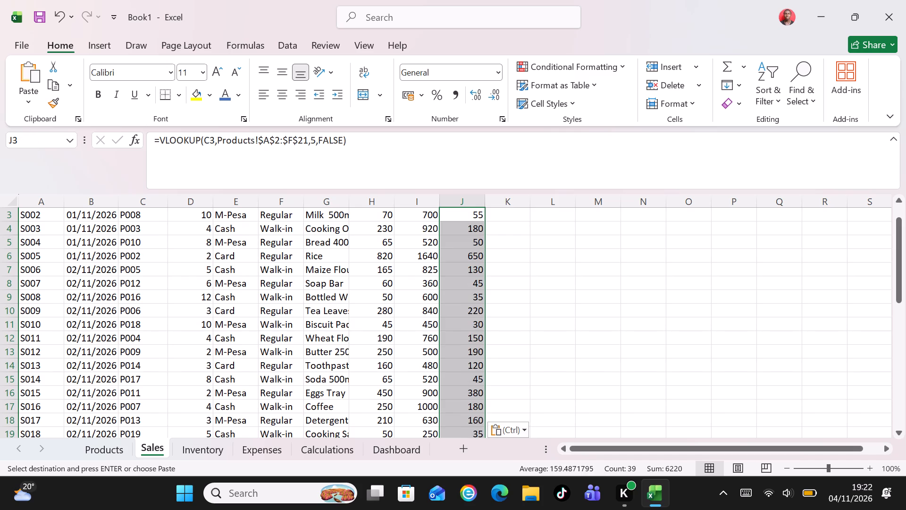
Copy the Total Cost formula from K2 into K3:K41.
key(Page_Up)
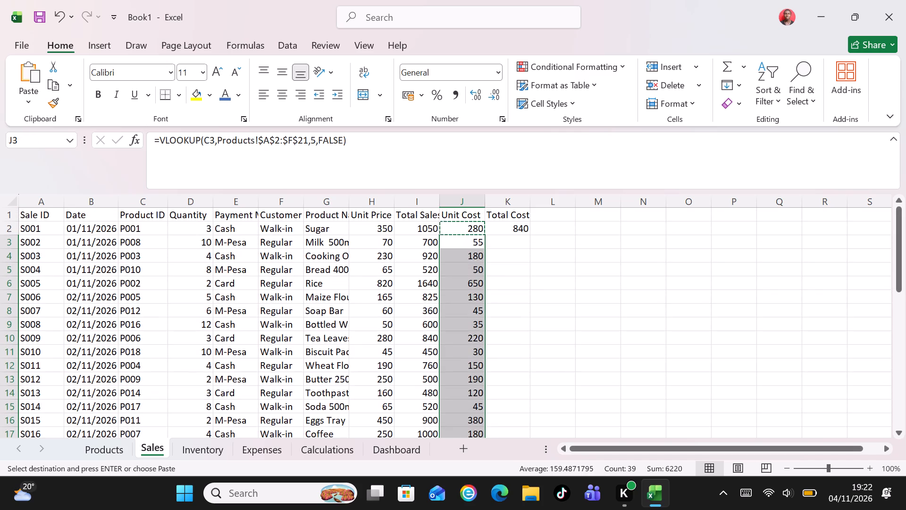
click(512, 225)
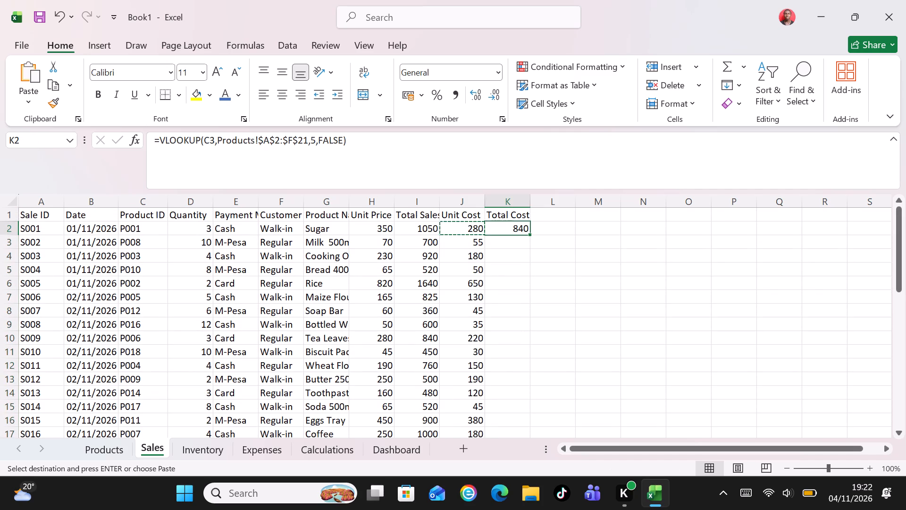
key(ctrl+c)
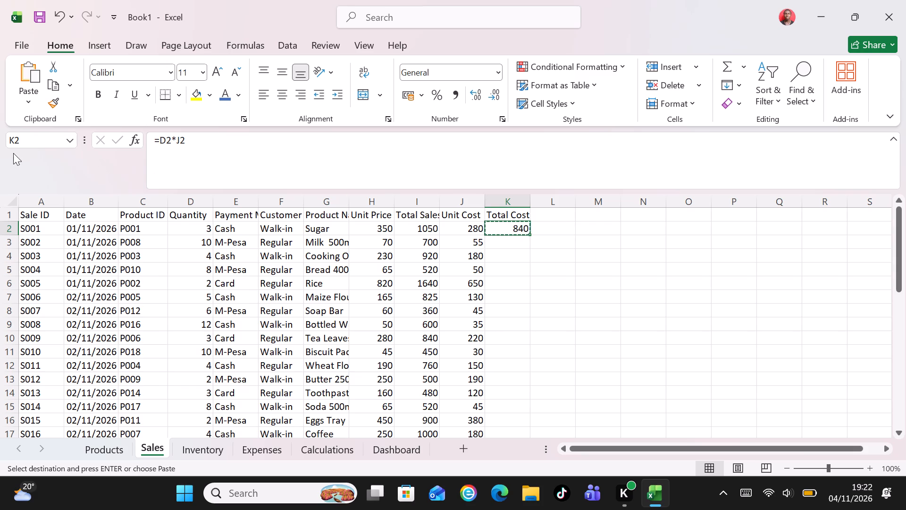
click(24, 140)
key(BackSpace)
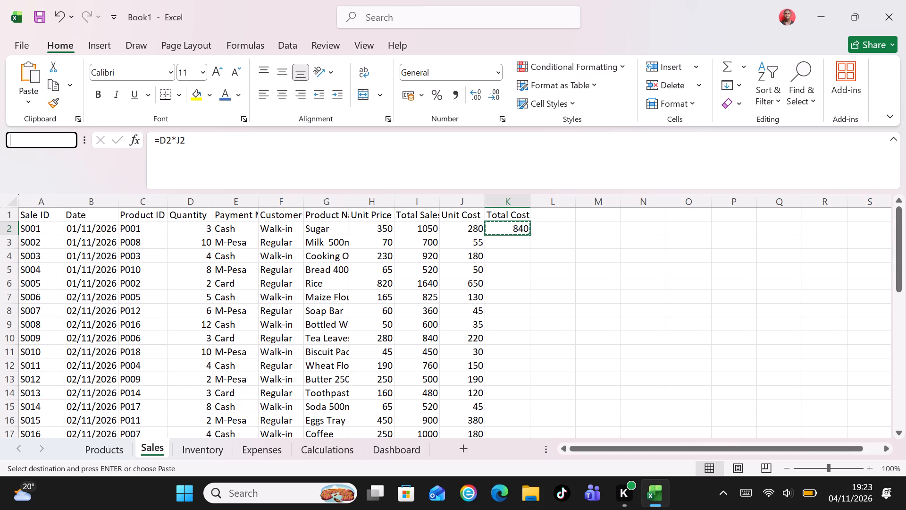
key(k)
key(3)
text(:K41)
key(Return)
key(ctrl+v)
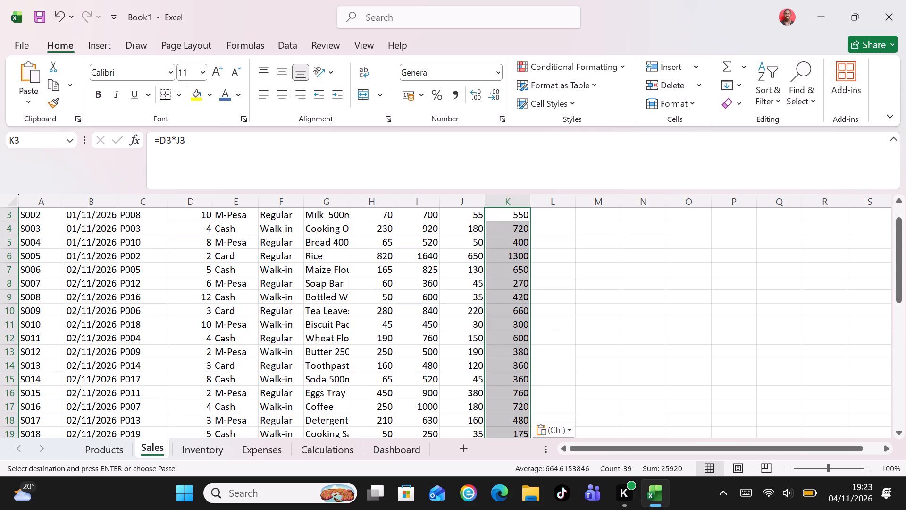
Fit the widths of the Quantity, Payment Method, Product Name and Total Sales columns to their contents on the Sales sheet.
key(Page_Up)
key(Page_Up)
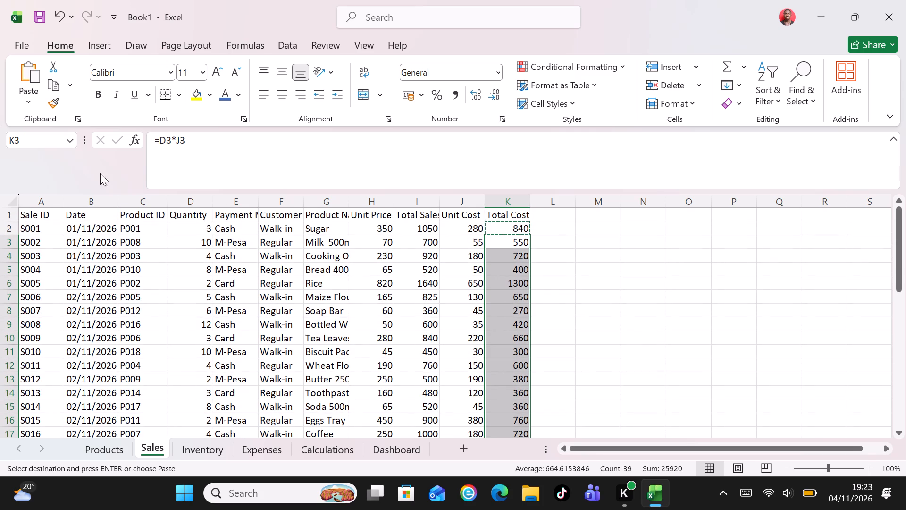
click(117, 205)
click(117, 205)
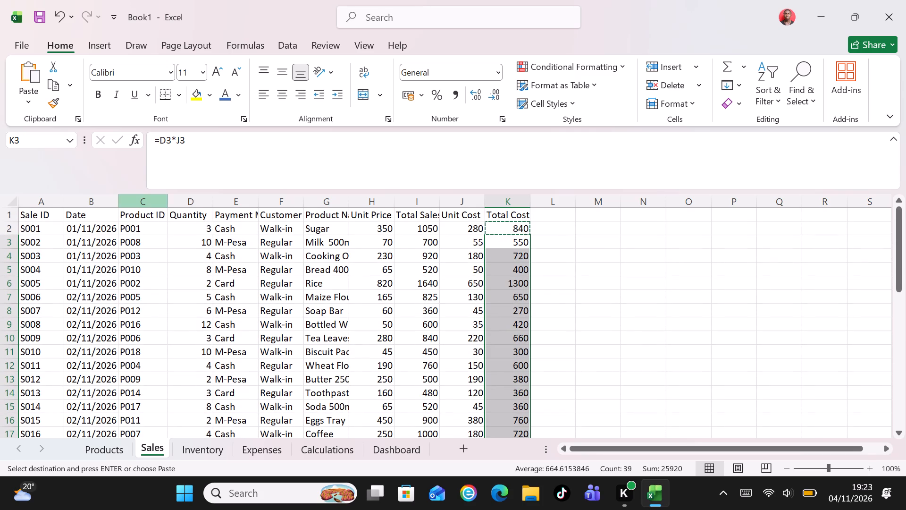
double_click(167, 203)
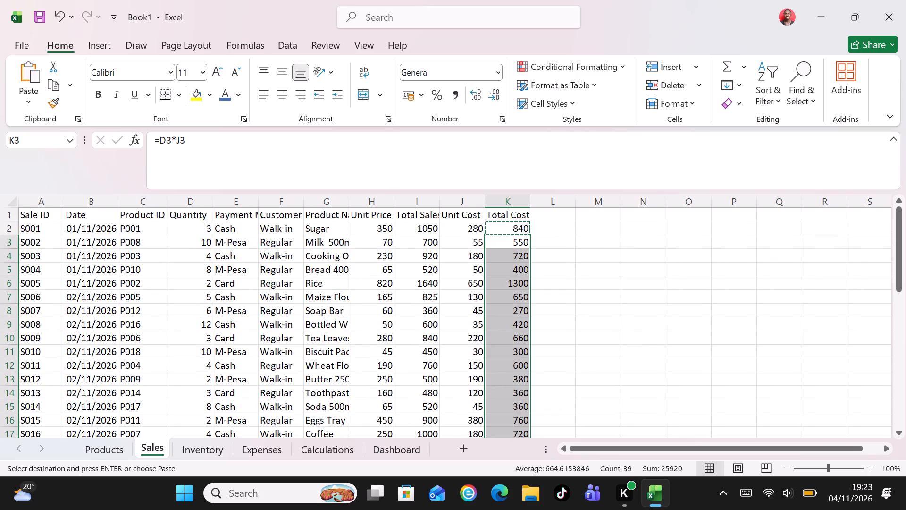
double_click(211, 204)
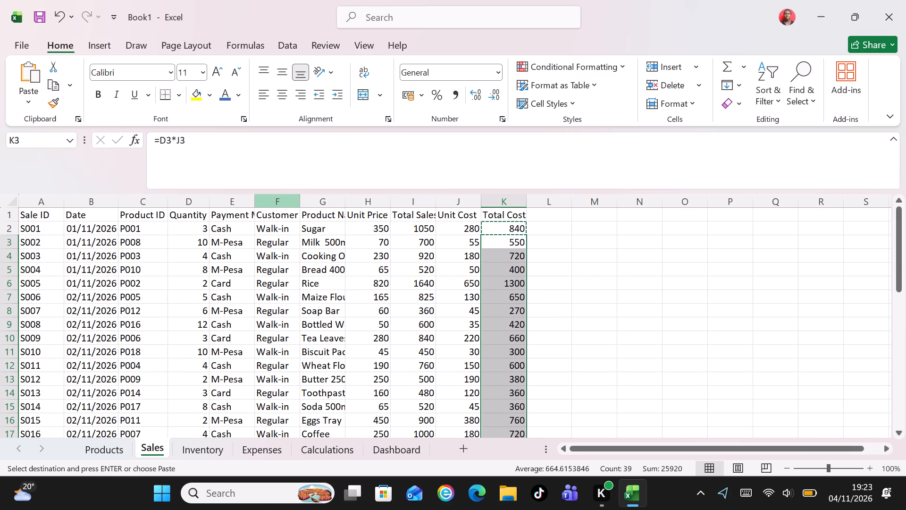
double_click(255, 205)
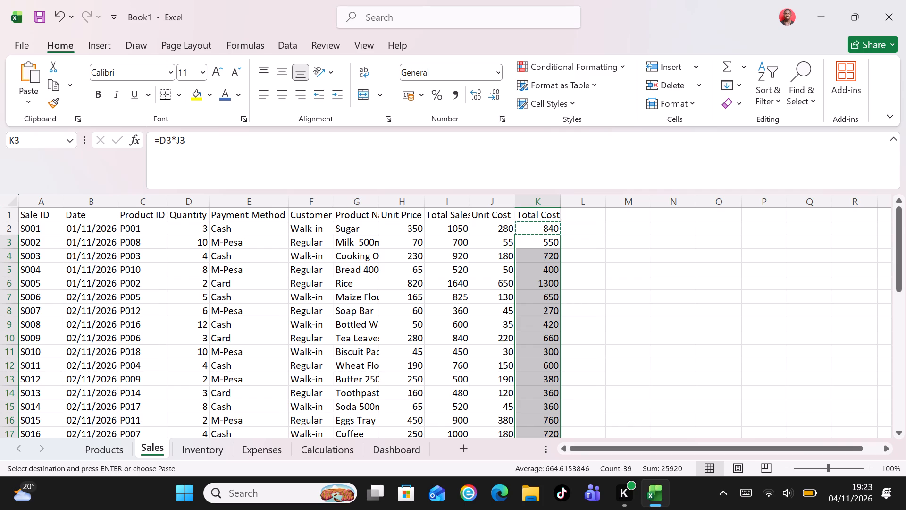
triple_click(379, 204)
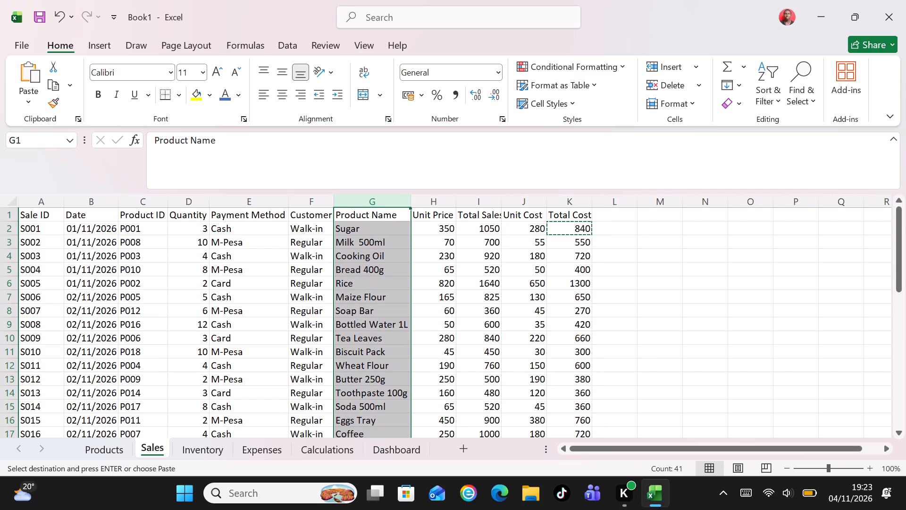
double_click(501, 202)
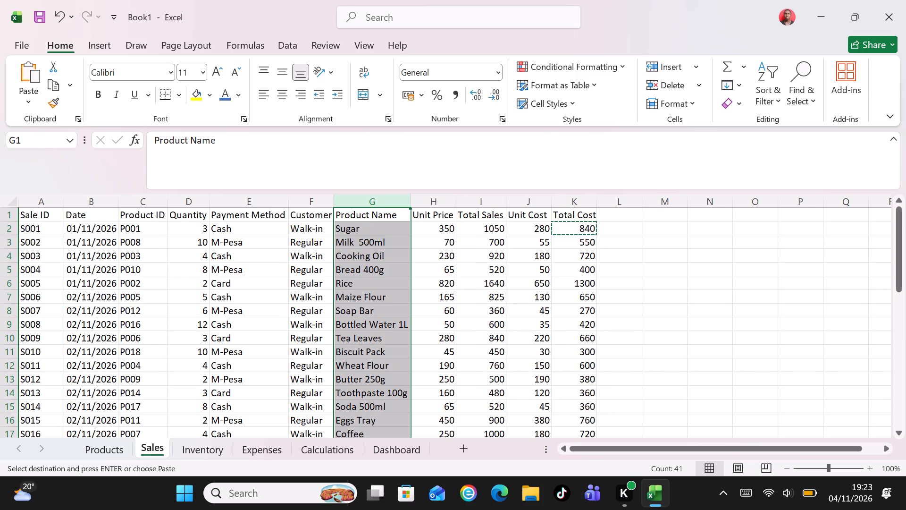
click(551, 202)
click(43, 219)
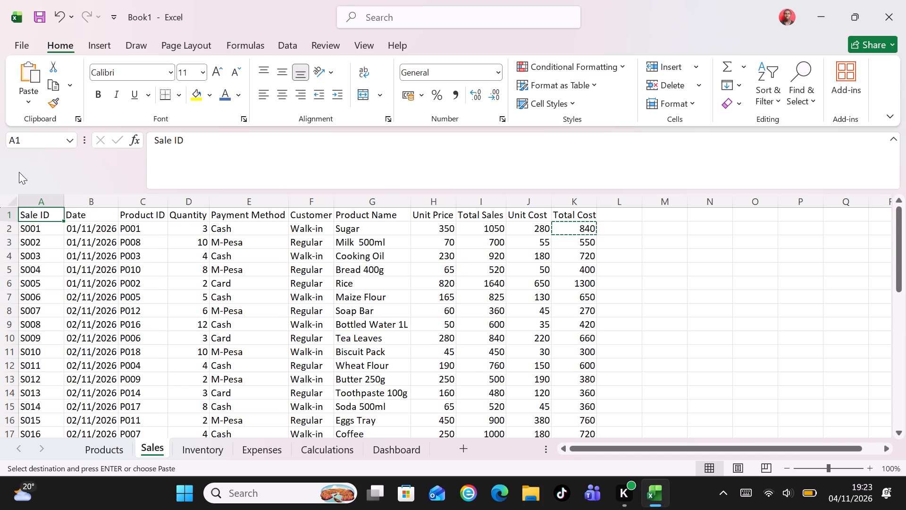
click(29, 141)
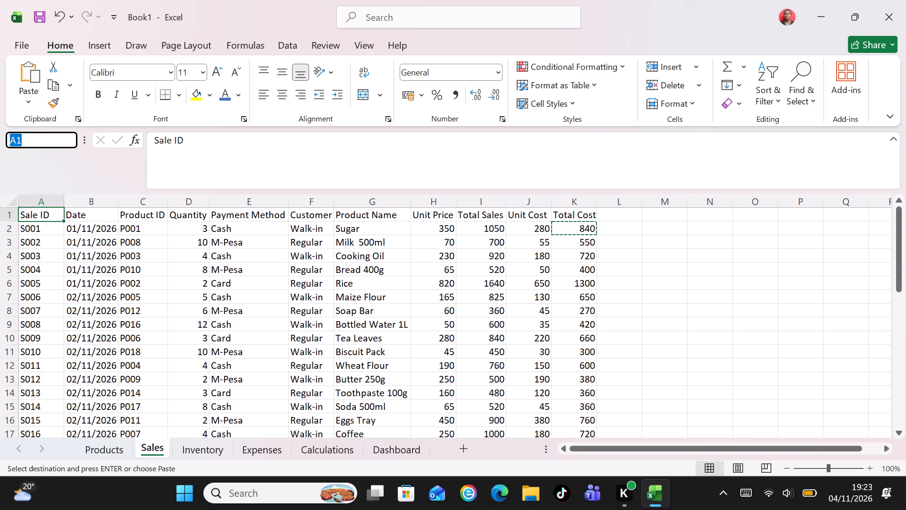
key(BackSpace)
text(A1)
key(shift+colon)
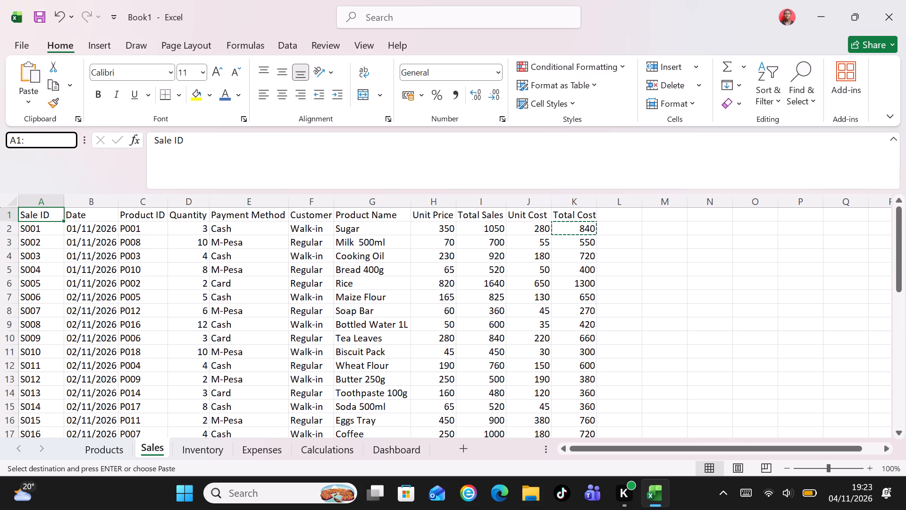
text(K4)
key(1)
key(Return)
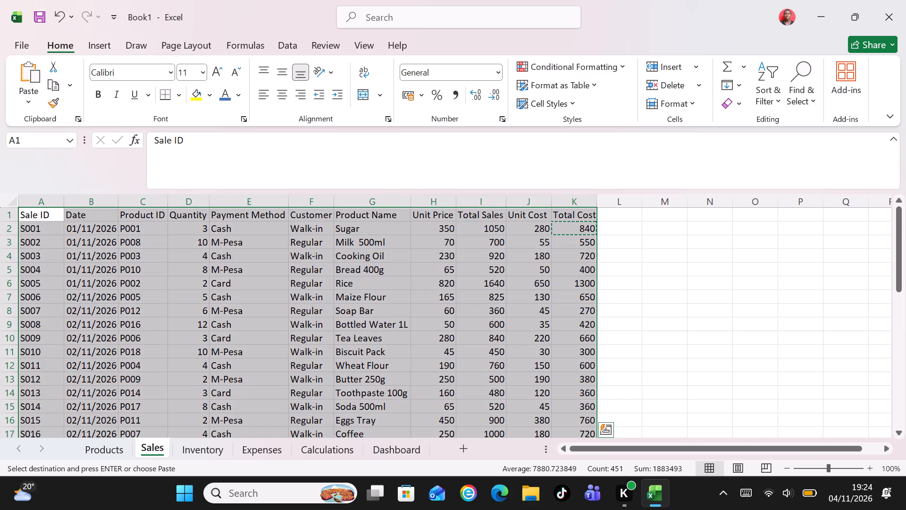
Make the Sales header row A1:K1 bold.
click(29, 141)
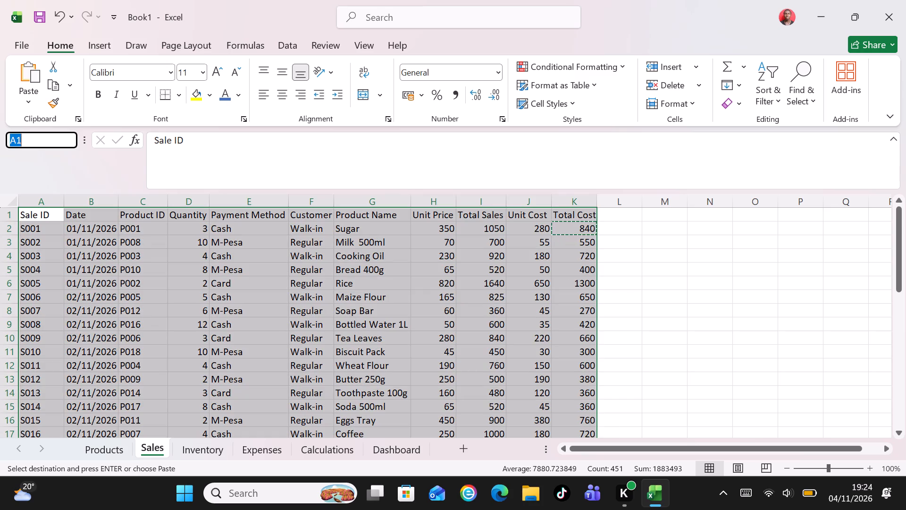
key(a)
key(1)
key(shift+colon)
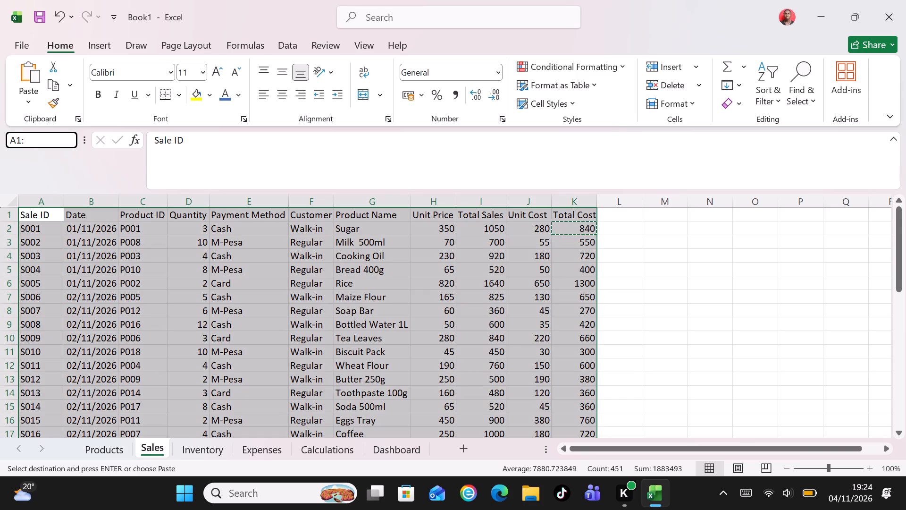
text(K1)
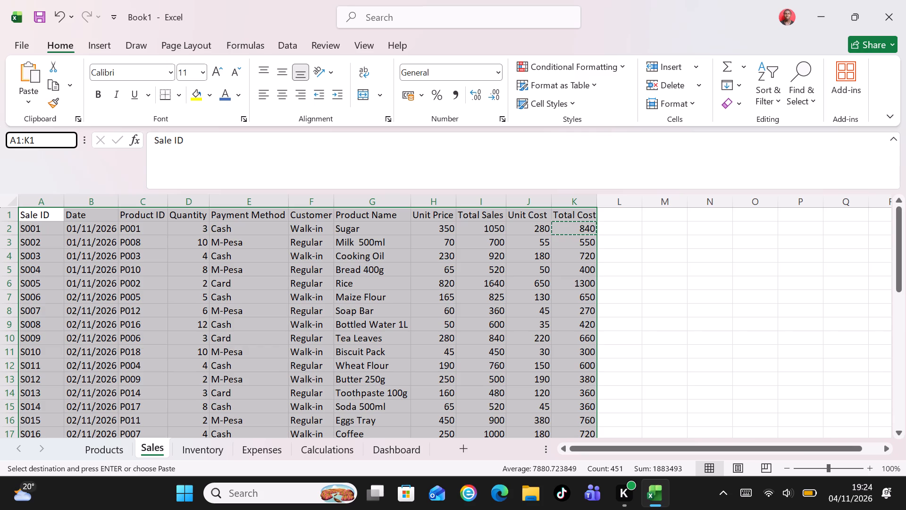
key(Return)
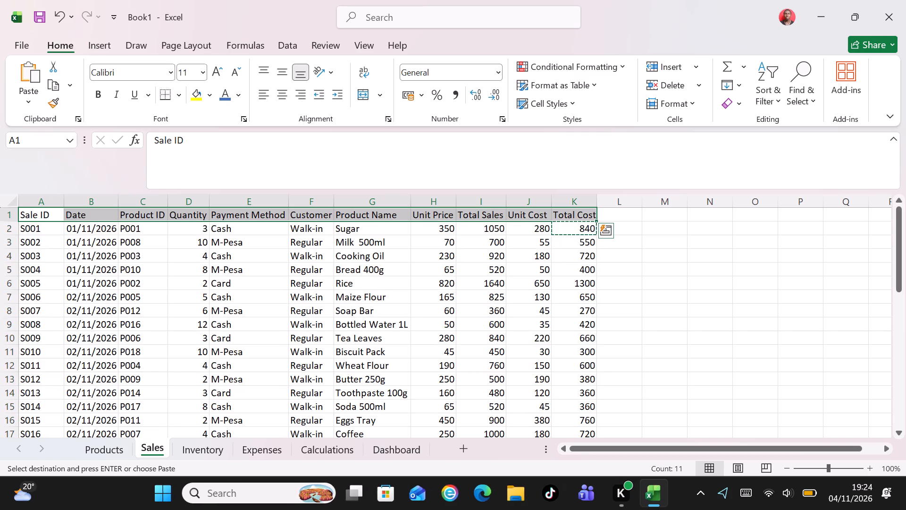
key(ctrl+b)
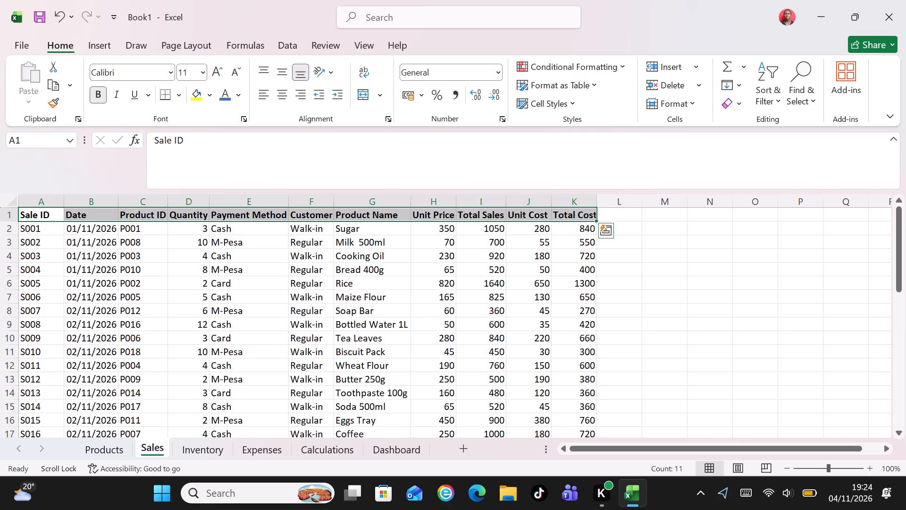
Set the font colour of the header row A1:K1 to red.
drag(29, 141, 183, 140)
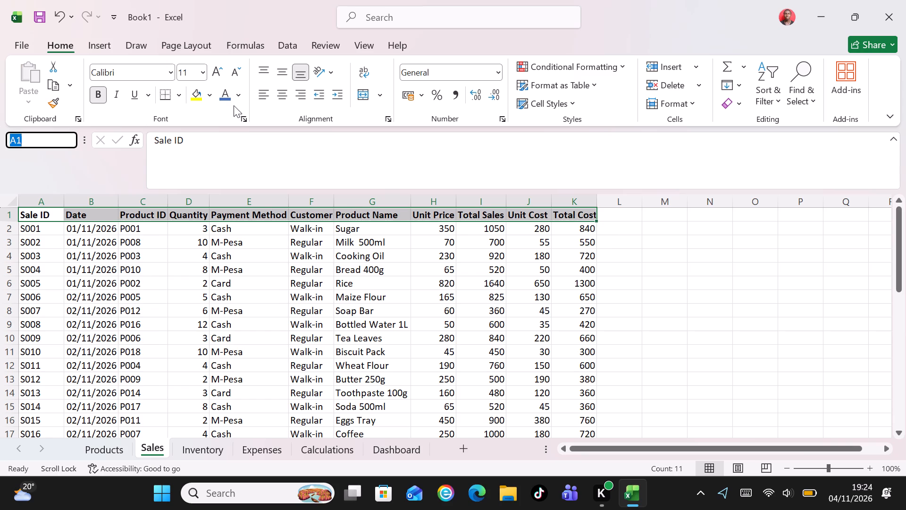
click(243, 97)
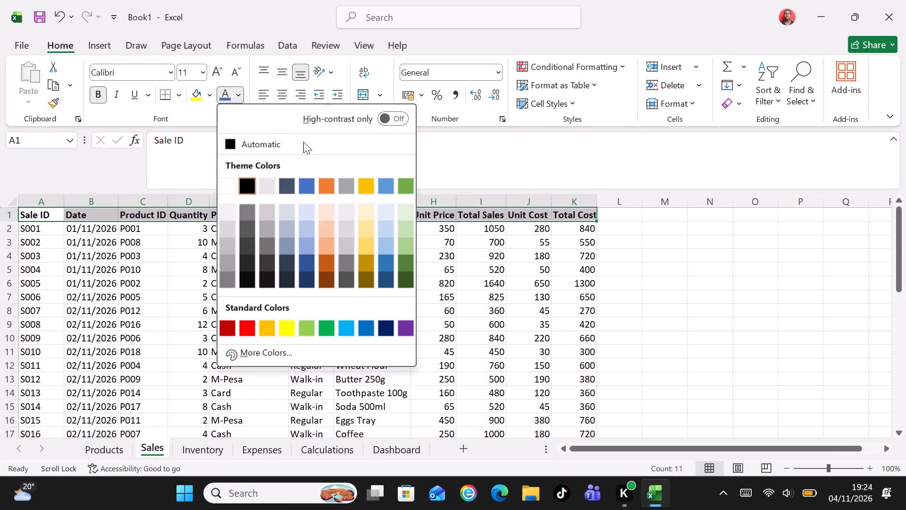
click(243, 328)
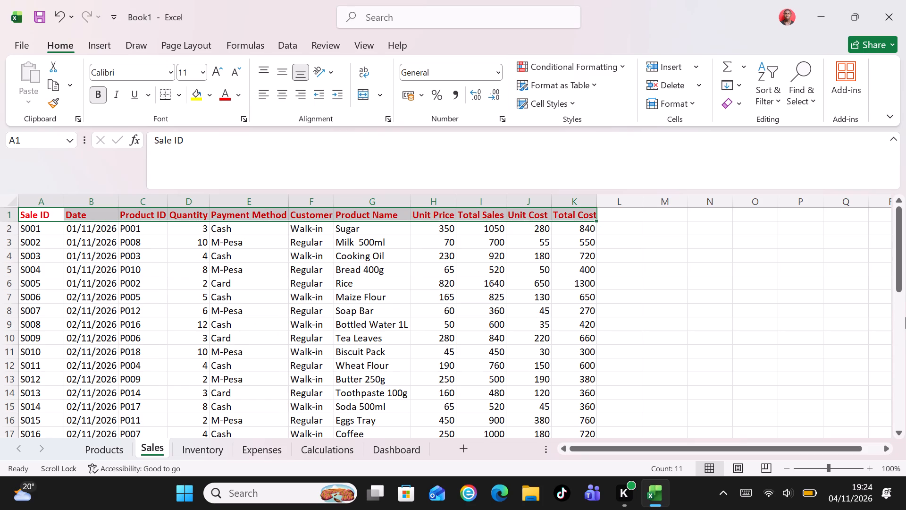
Check the filled Sales rows down to the last record in row 41.
drag(900, 295, 905, 352)
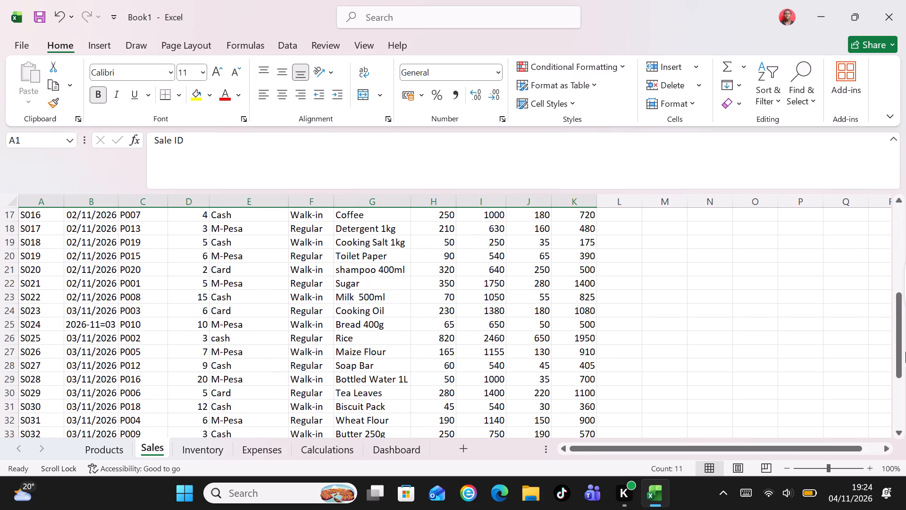
drag(905, 352, 905, 385)
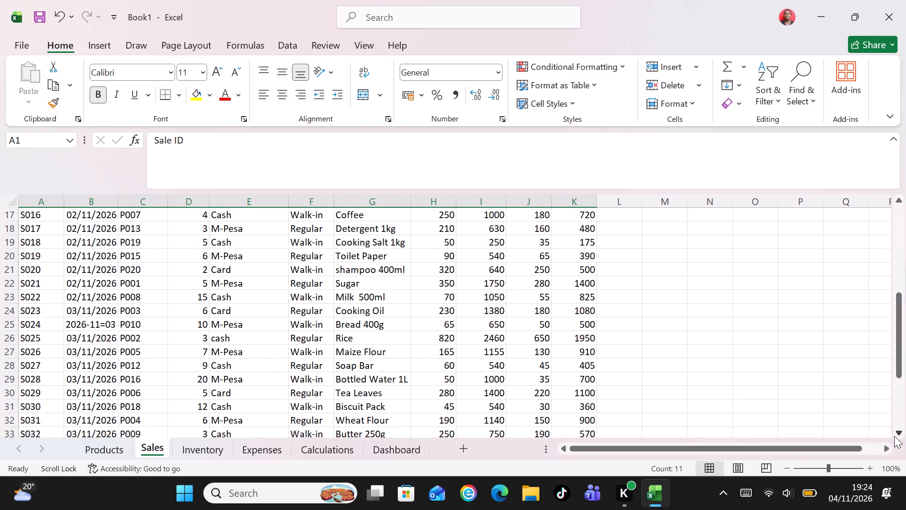
click(894, 436)
triple_click(894, 436)
triple_click(894, 436)
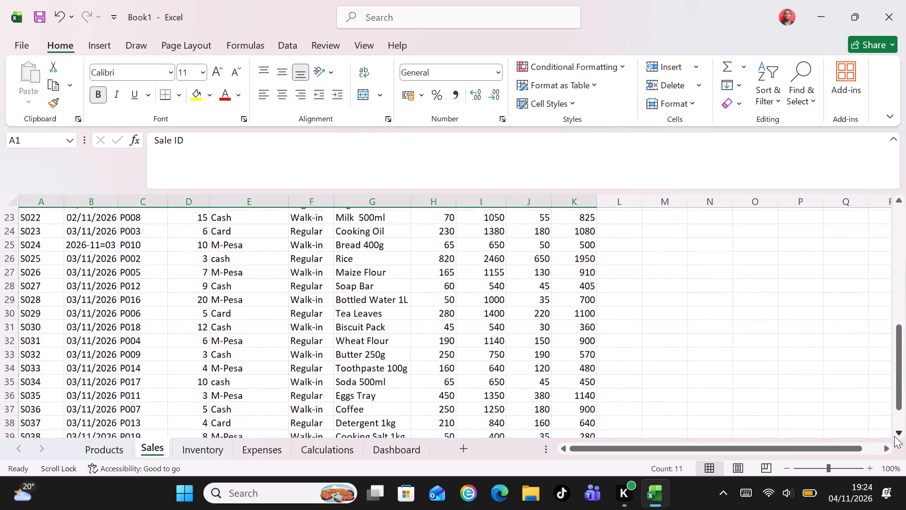
triple_click(894, 436)
double_click(894, 436)
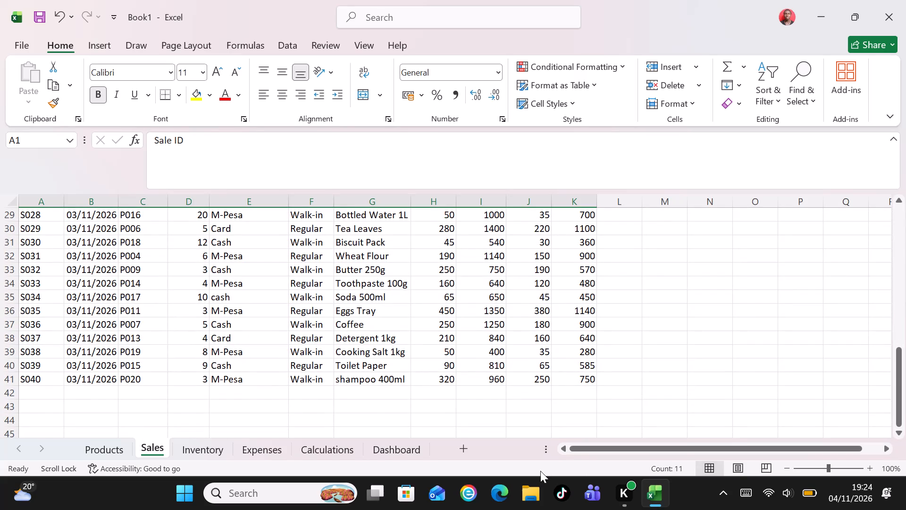
On the Inventory sheet, enter the header Product ID in cell A1.
click(210, 453)
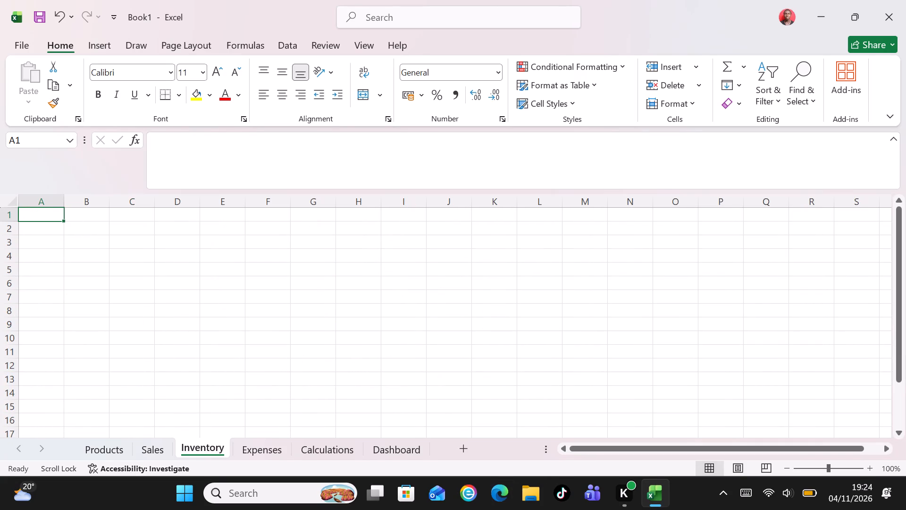
click(48, 212)
text(pRODUCT)
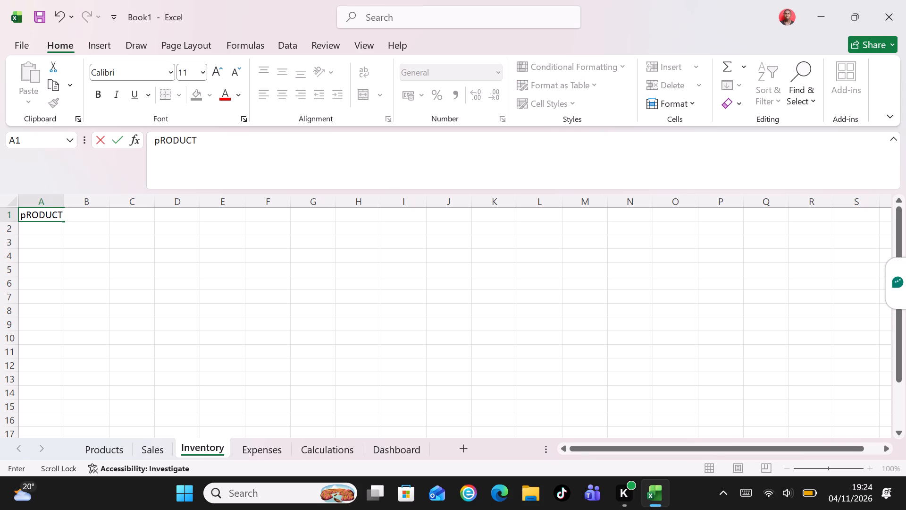
key(BackSpace)
key(BackSpace)
key(BackSpace)
key(BackSpace)
key(BackSpace)
key(BackSpace)
key(BackSpace)
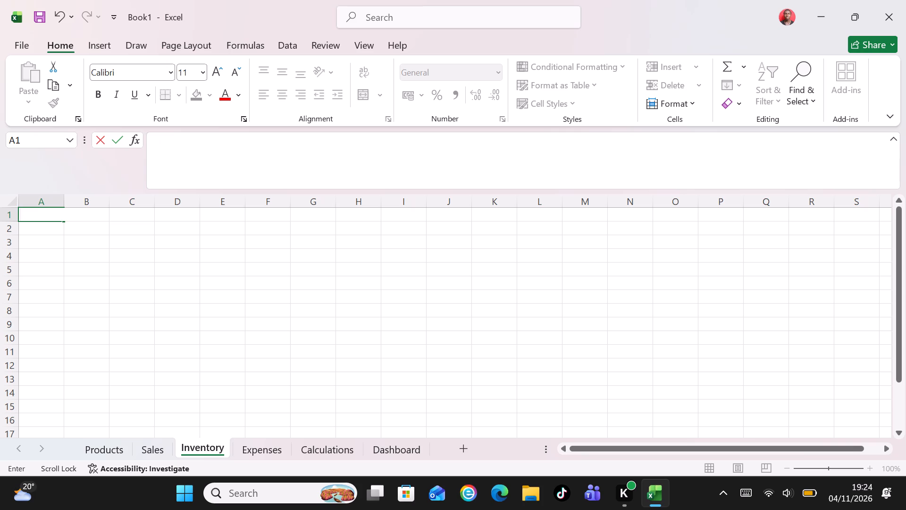
key(p)
text(roducr)
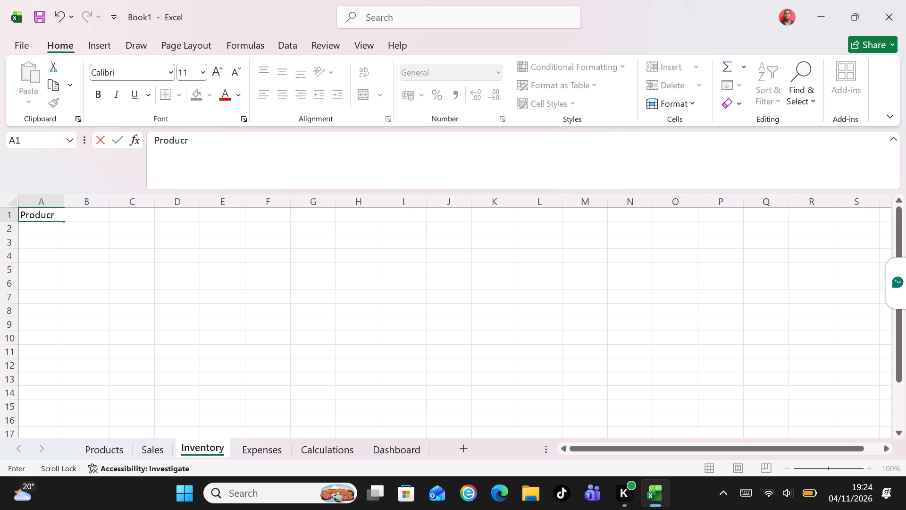
key(BackSpace)
key(t)
key(space)
text(ID)
key(Tab)
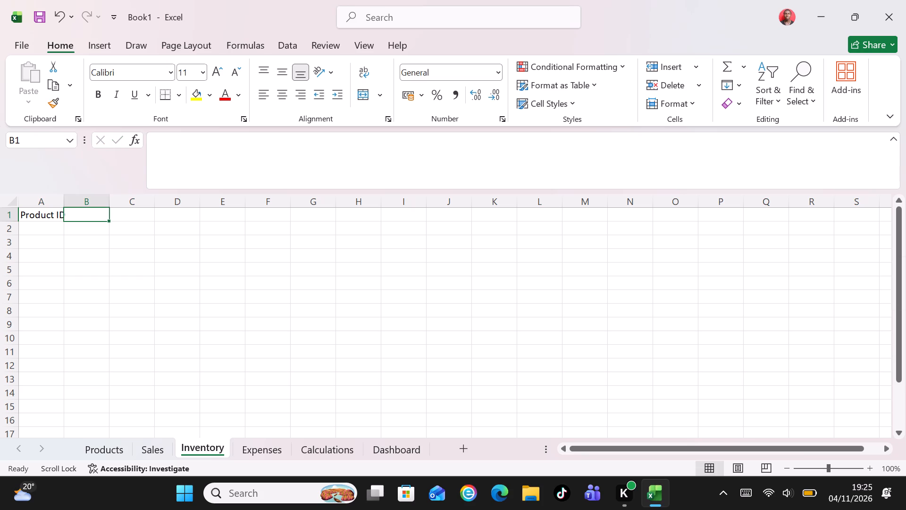
Enter the headers Product Name in B1 and Opening Stock in C1 of the Inventory sheet.
key(p)
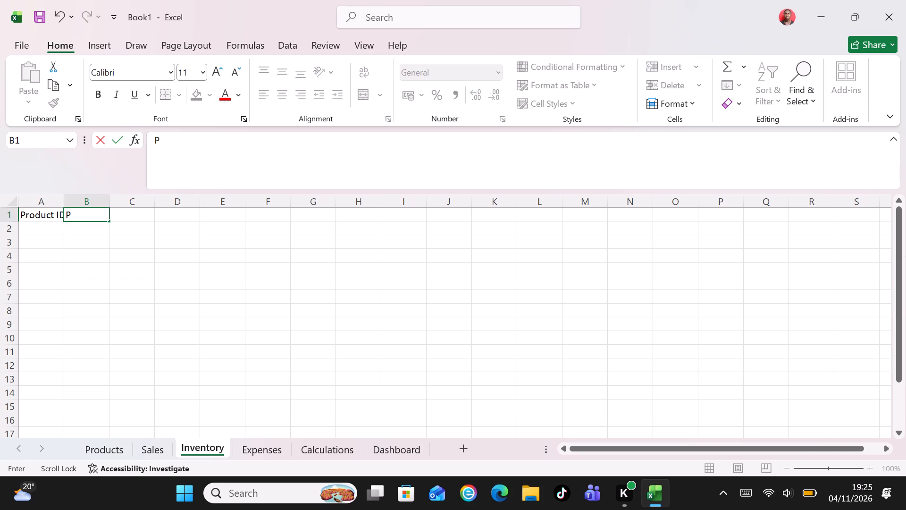
text(roduct)
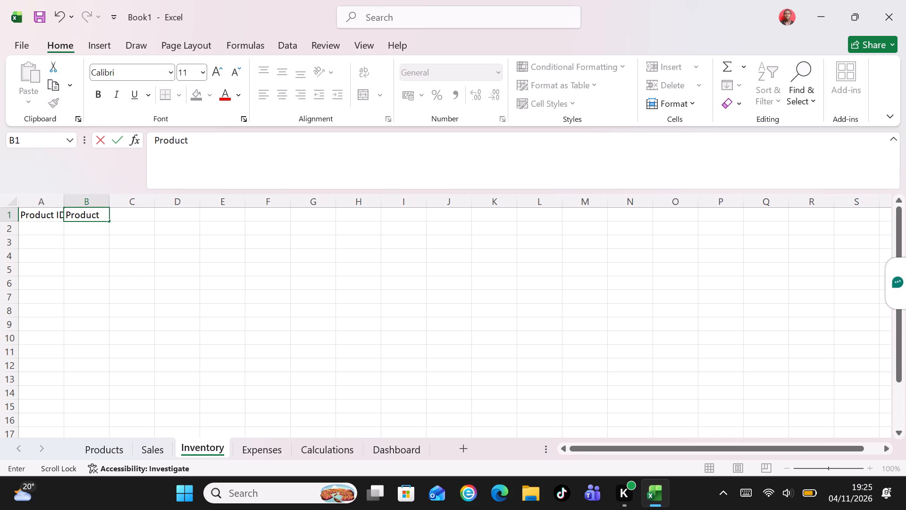
key(space)
text(ame)
key(Tab)
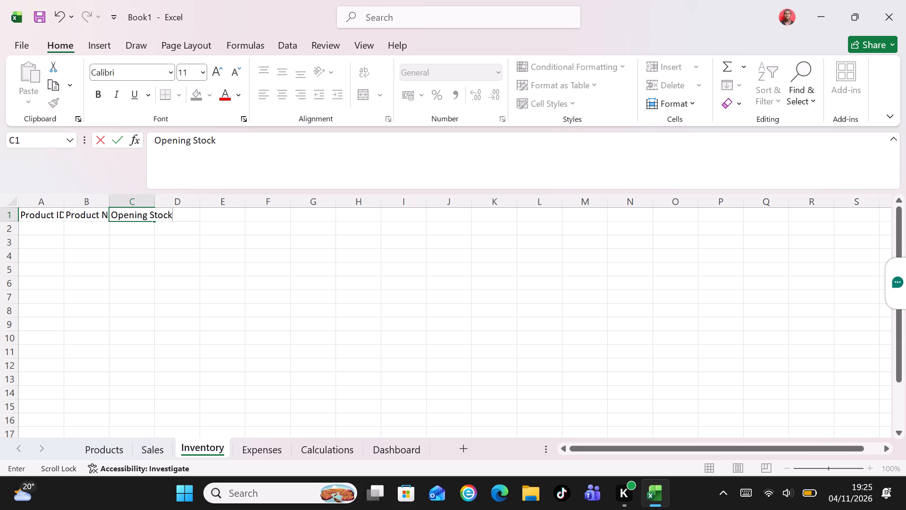
key(Tab)
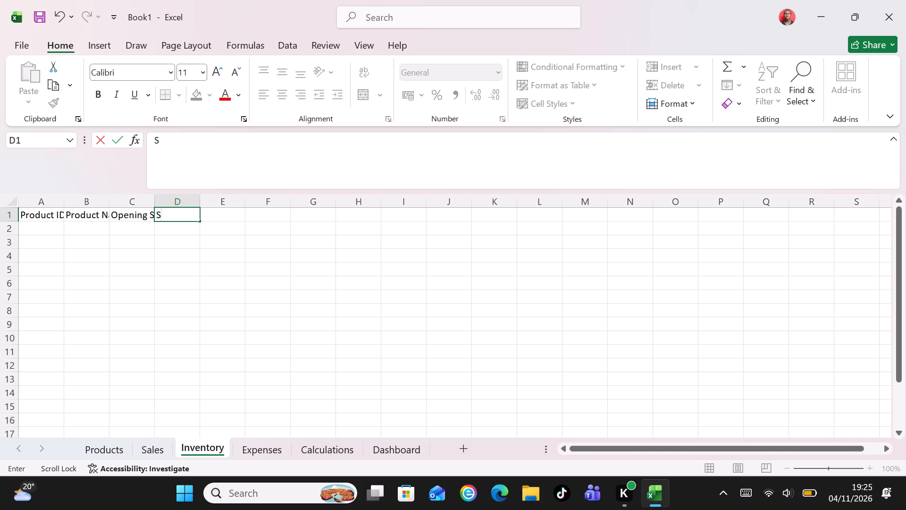
Enter the headers Stock Sold in D1 and Stock Received in E1 of the Inventory sheet.
text(tock)
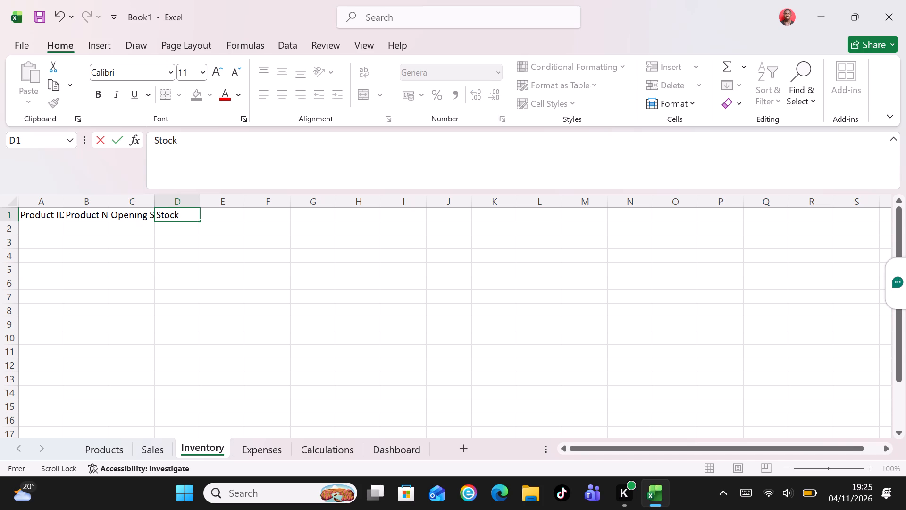
key(space)
text(old)
key(Tab)
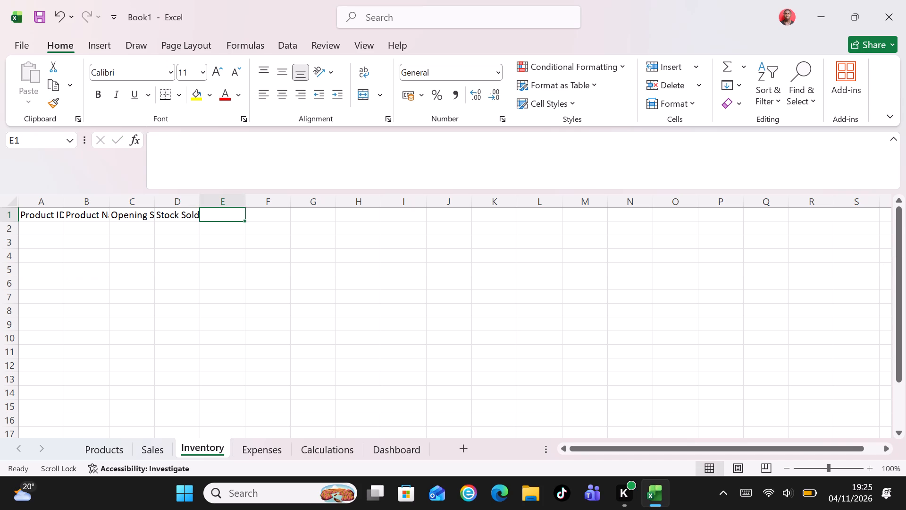
text(tock)
key(space)
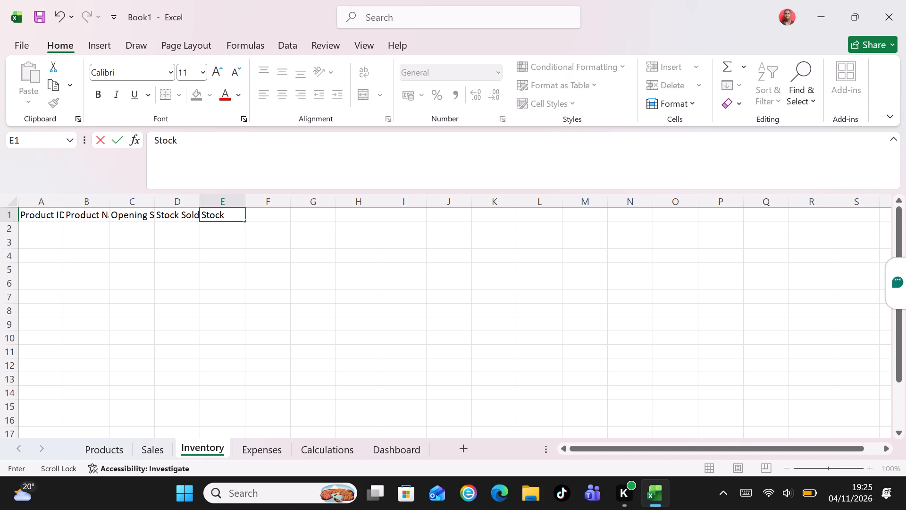
key(c)
text(eived)
key(Tab)
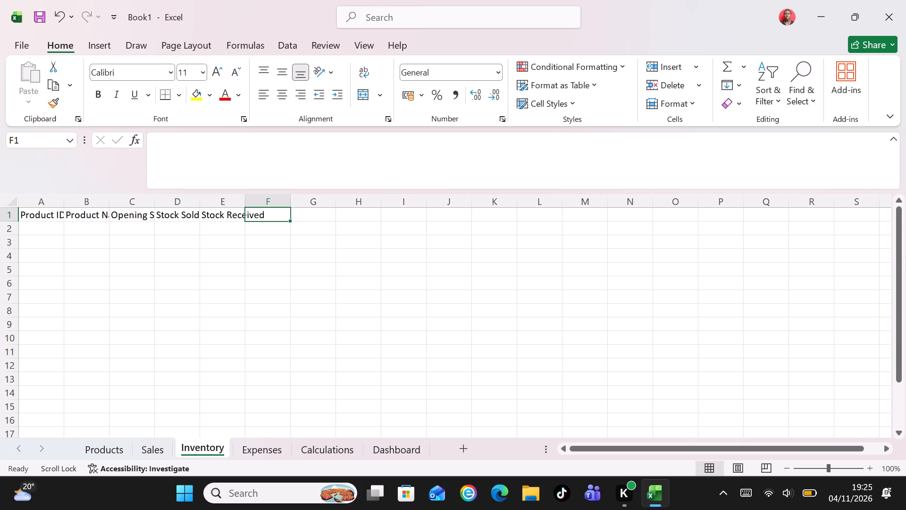
Enter the headers Available Stock in F1 and Reorder Level in G1 of the Inventory sheet.
key(a)
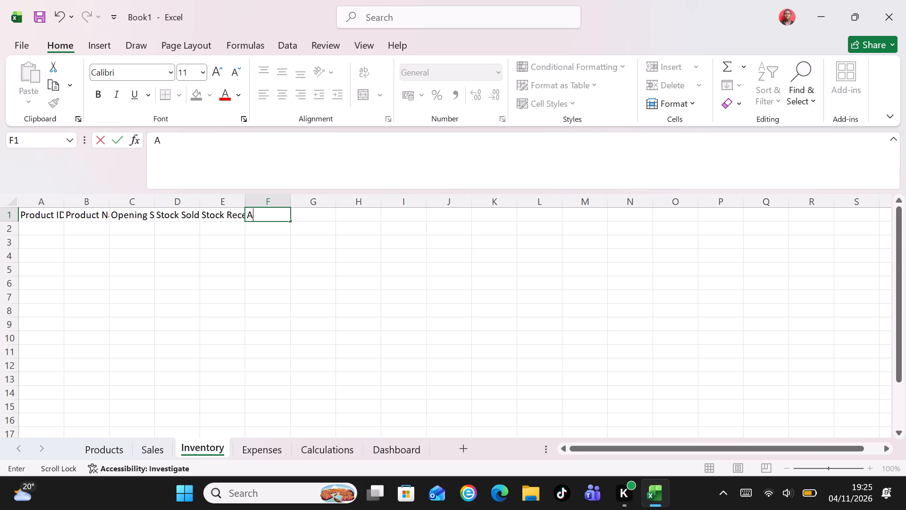
text(vailab)
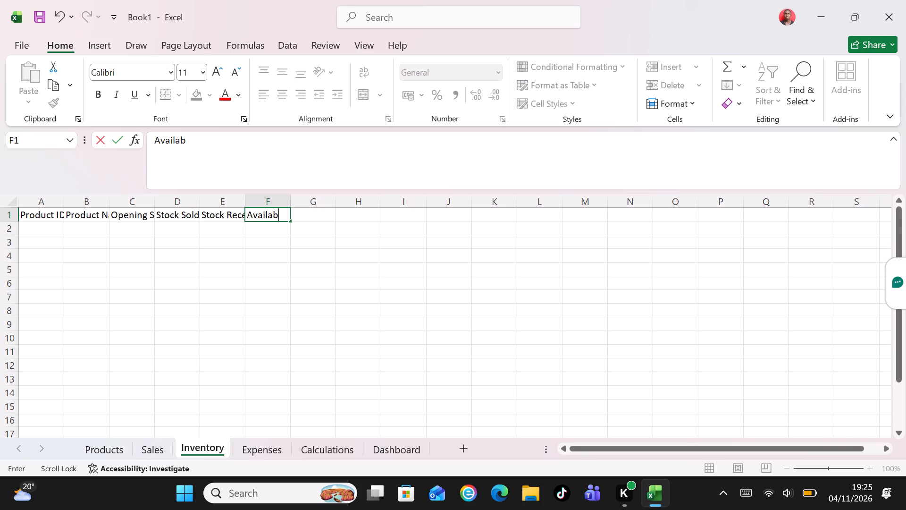
text(le)
key(space)
text(tock)
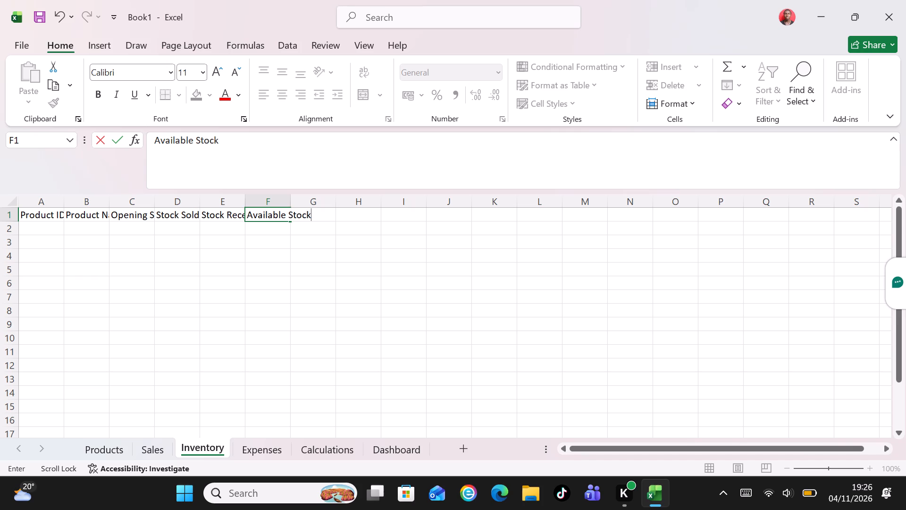
key(Tab)
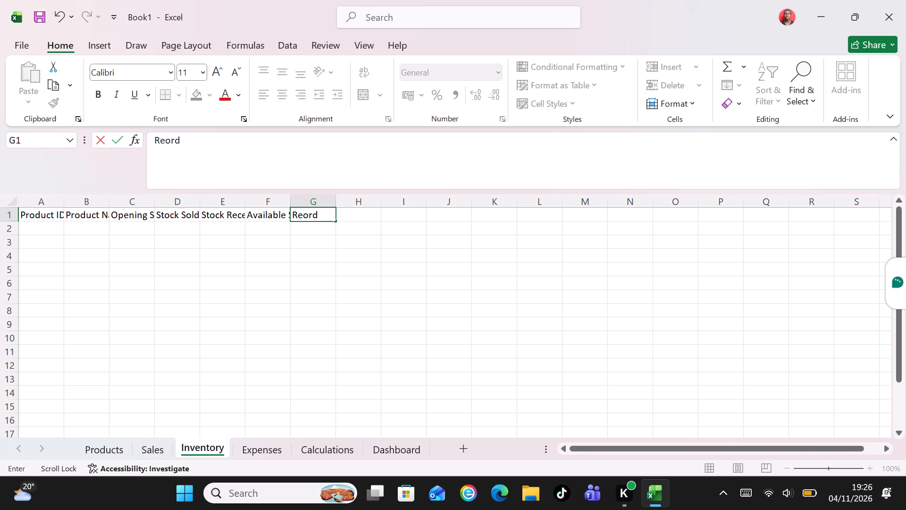
text(r)
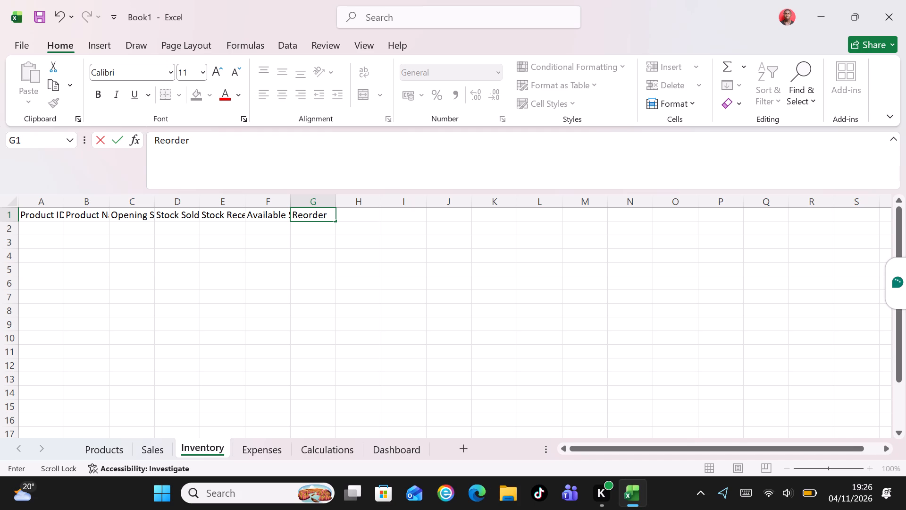
key(space)
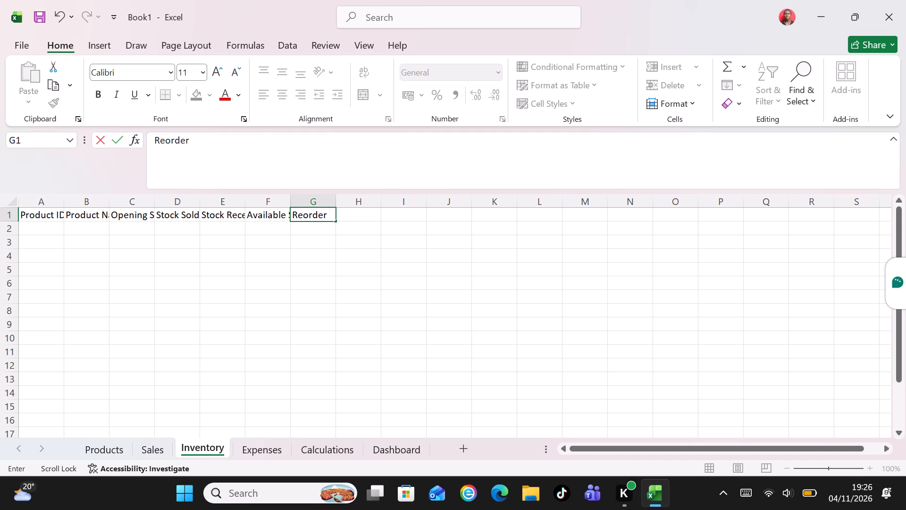
text(evel)
key(Tab)
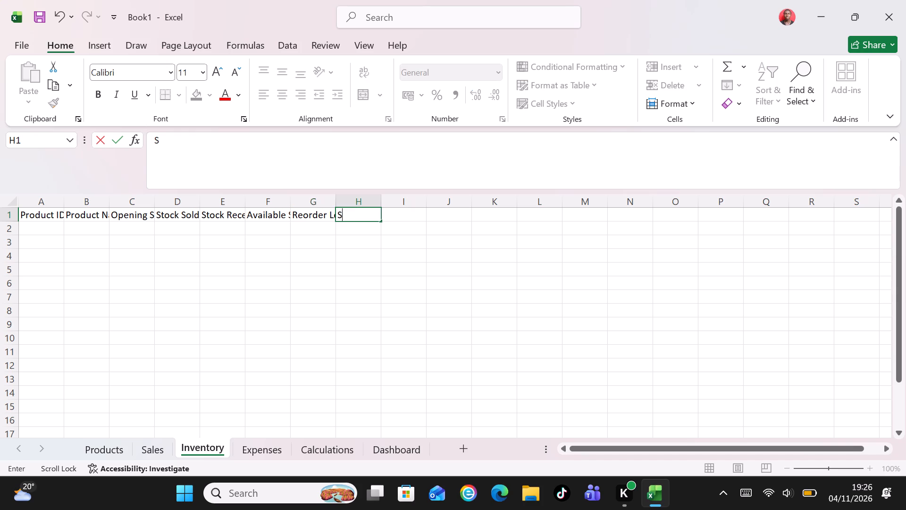
Enter the headers Stock Status in H1 and Stock Value in I1 to complete the Inventory header row.
text(tock)
key(space)
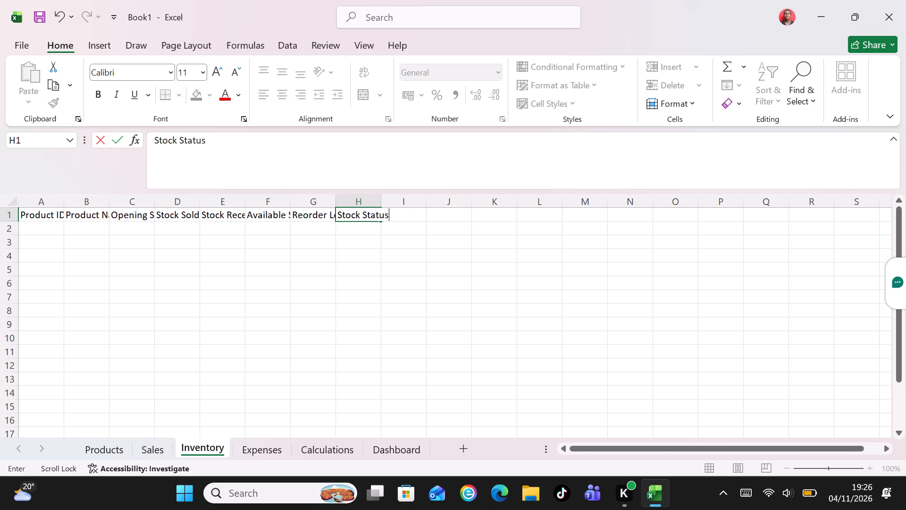
key(Tab)
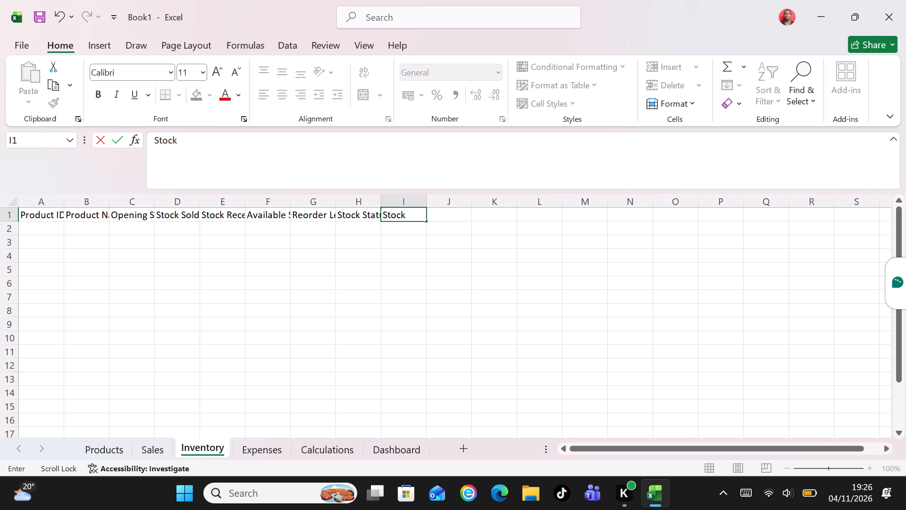
text(al)
text(ue)
key(Return)
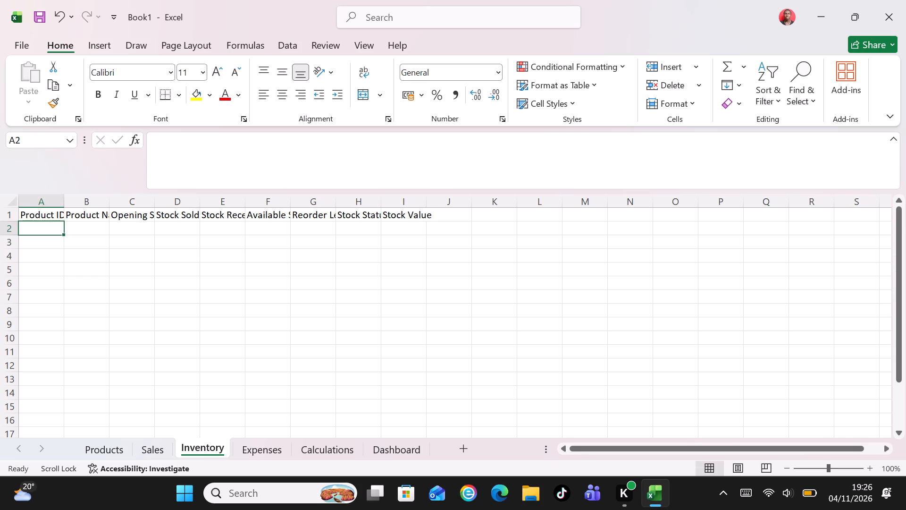
Enter the first product ID, p001, in cell A2 under the Product ID header and reselect that cell.
text(p001)
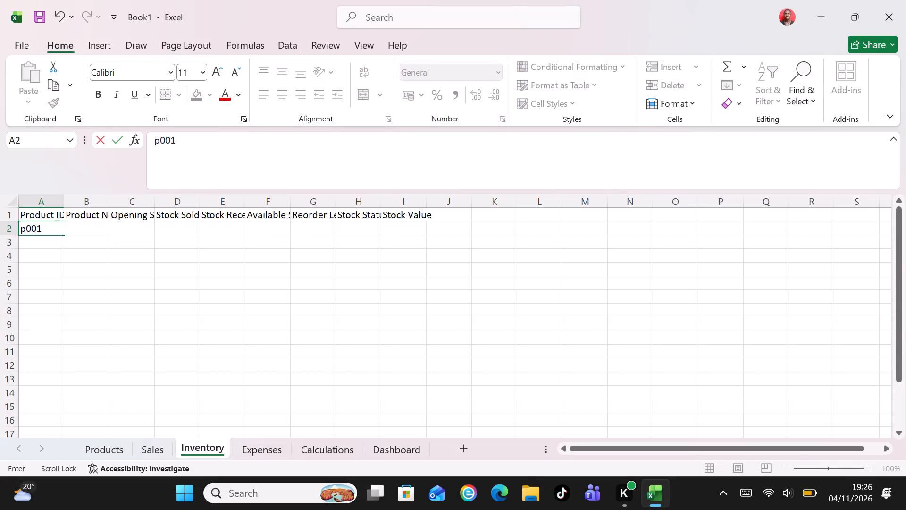
key(Return)
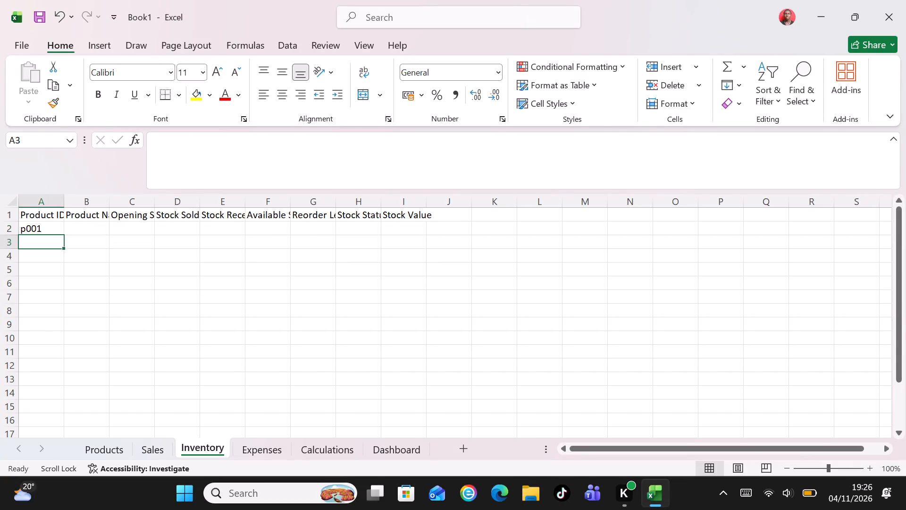
key(shift+Return)
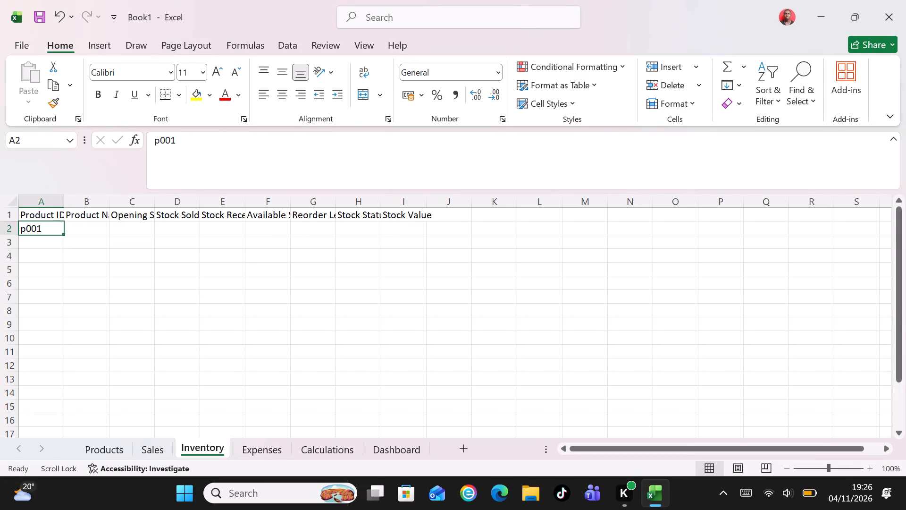
Enter product IDs P001 through P005 in cells A2 to A6 of the Inventory sheet, replacing the lowercase first entry.
text(P001)
key(Return)
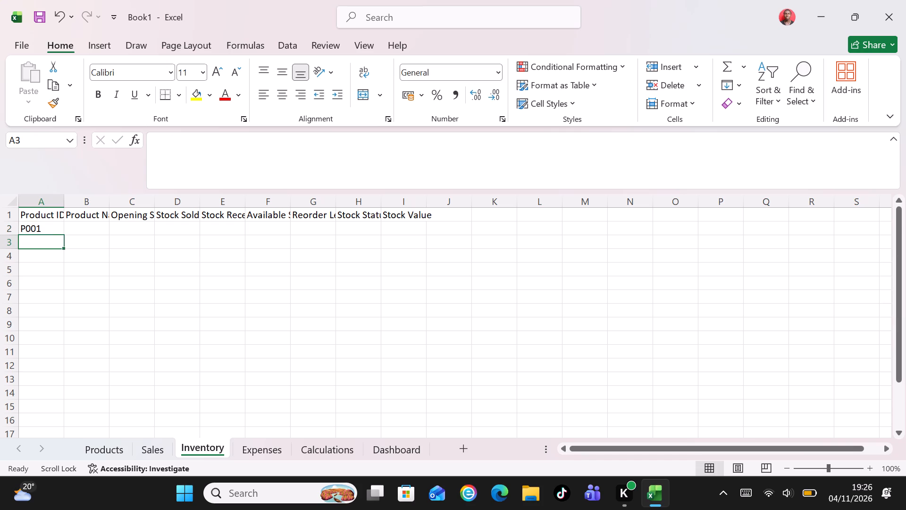
text(P002)
key(Return)
text(P003)
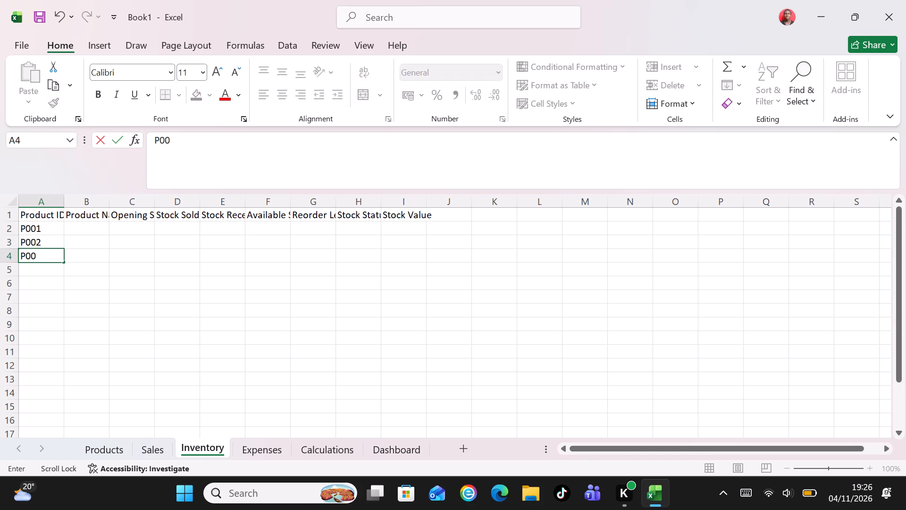
key(Return)
text(P004)
key(Return)
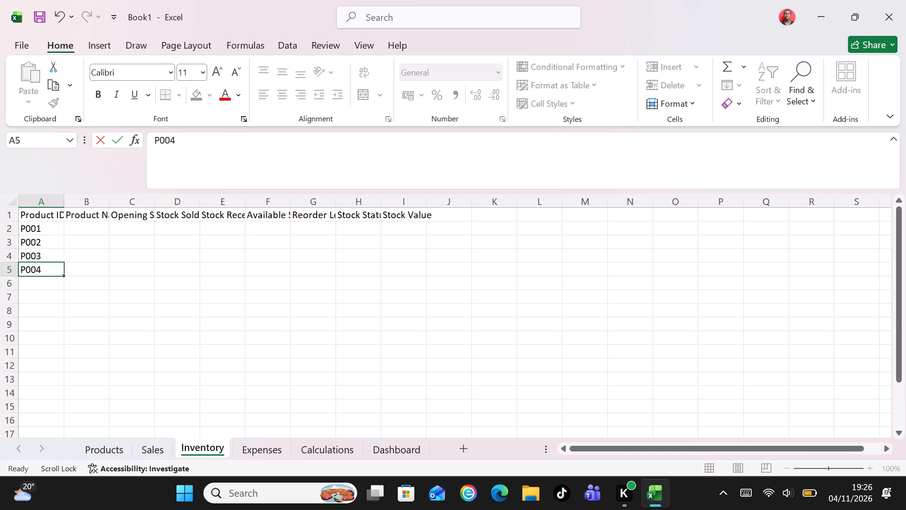
text(P005)
key(Return)
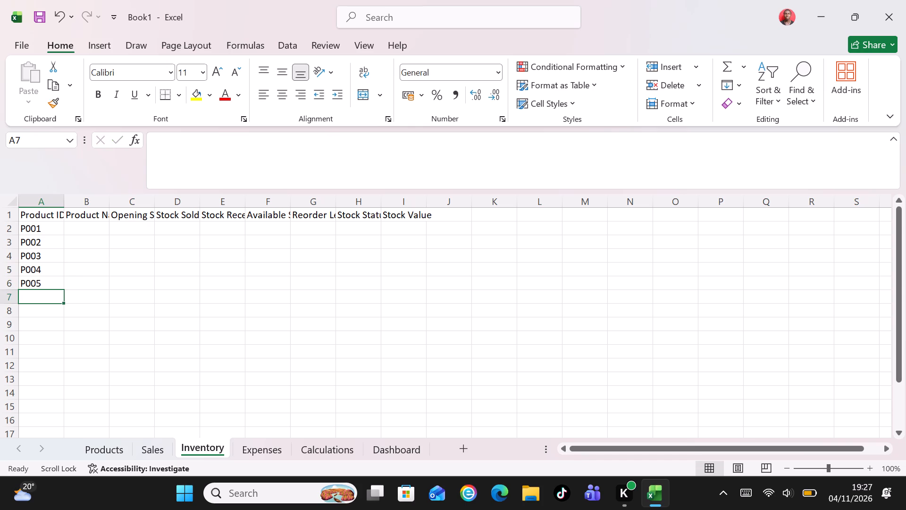
Enter product IDs P006 through P010 in cells A7 to A11 of the Product ID column.
text(P006)
key(Return)
text(P007)
key(Return)
text(P008)
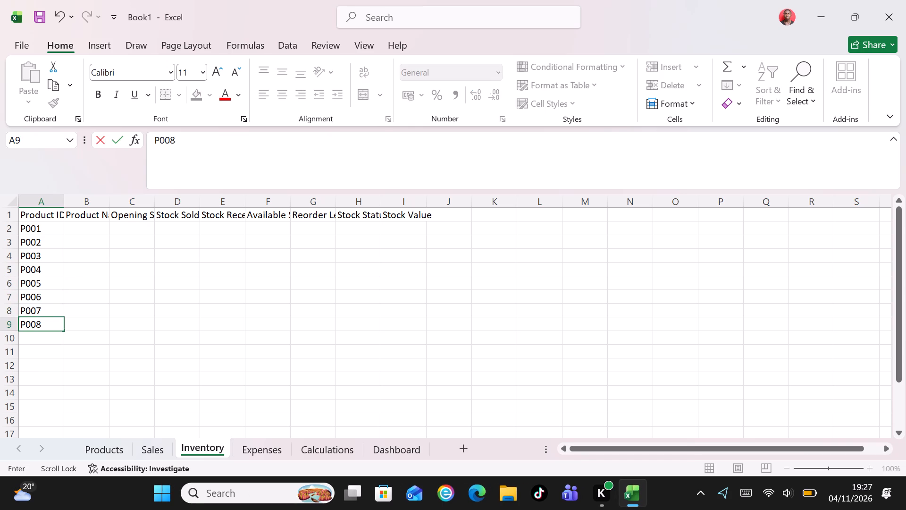
key(Return)
text(P009)
key(Return)
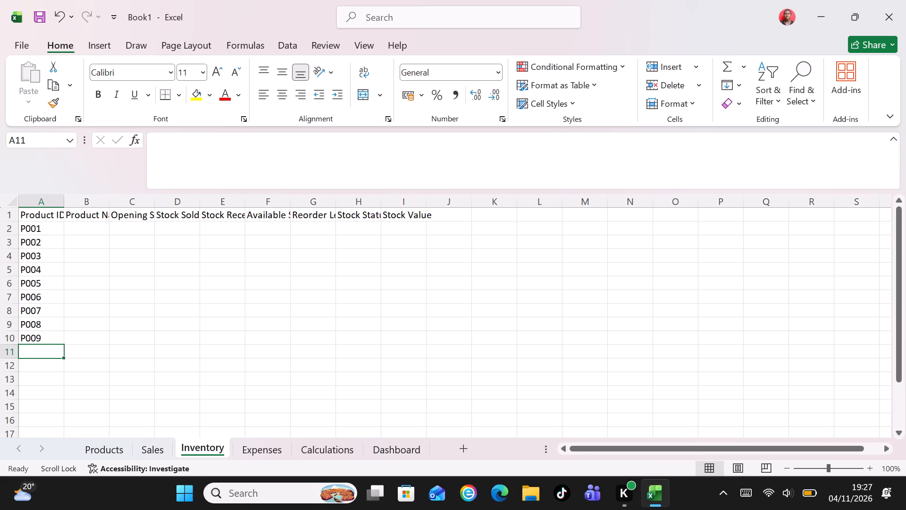
text(P0)
key(1)
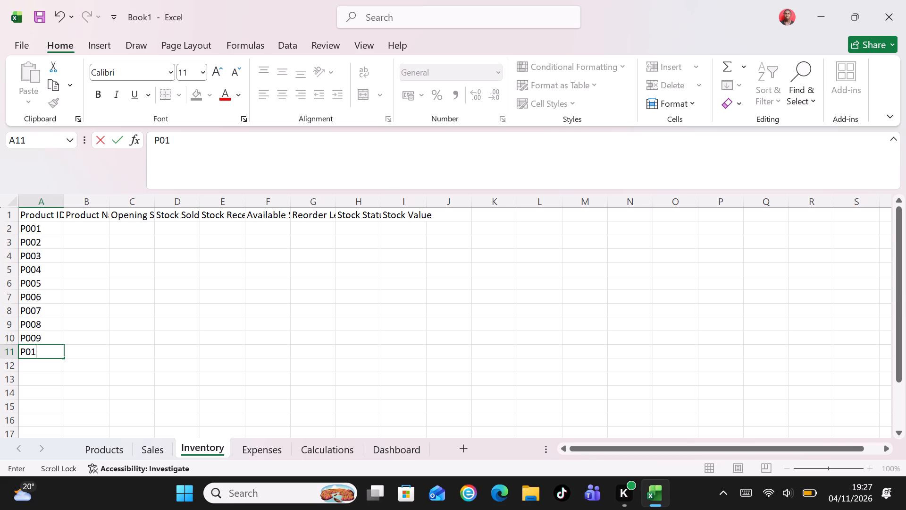
key(0)
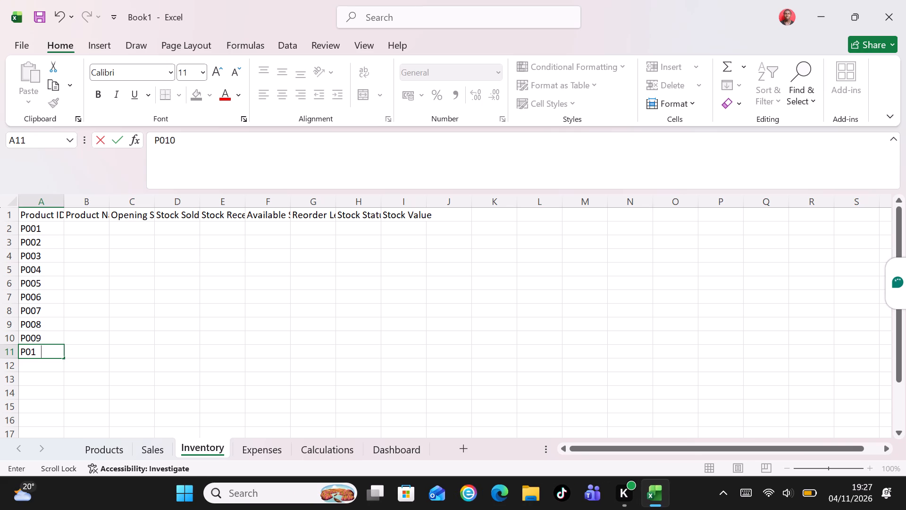
key(Return)
Enter product IDs P011 through P015 in cells A12 to A16 of the Product ID column.
text(P00)
key(BackSpace)
text(11)
key(Return)
text(P012)
key(Return)
text(P013)
key(Return)
text(P014)
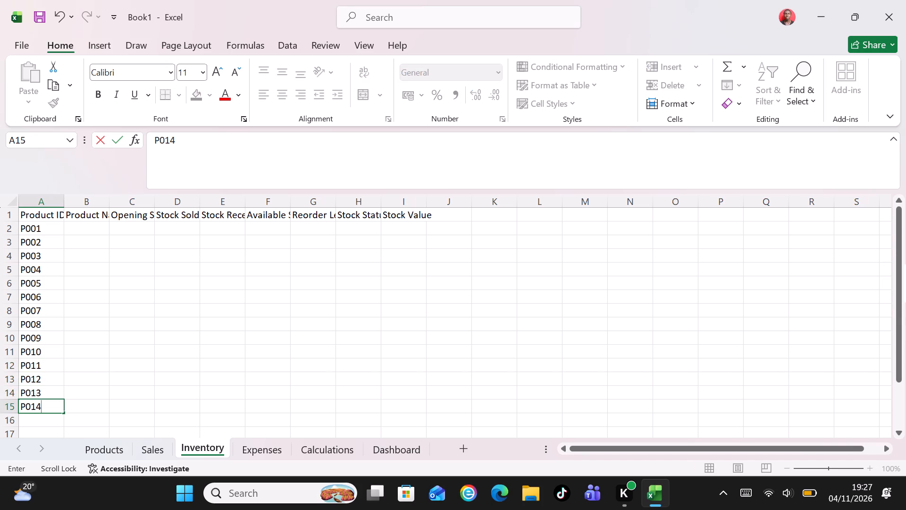
key(Return)
text(P015)
key(Return)
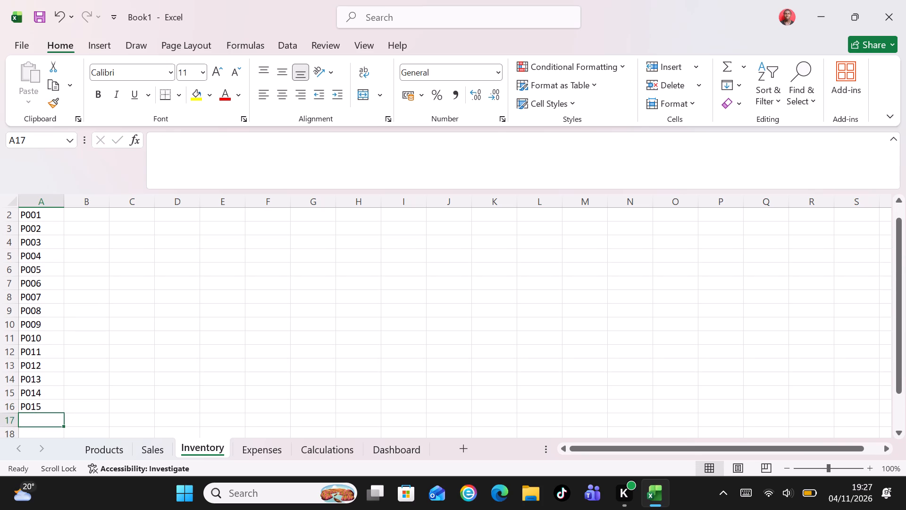
Enter product IDs P016 through P020 in cells A17 to A21 to complete the Product ID column.
text(P016)
key(Return)
text(P017)
key(Return)
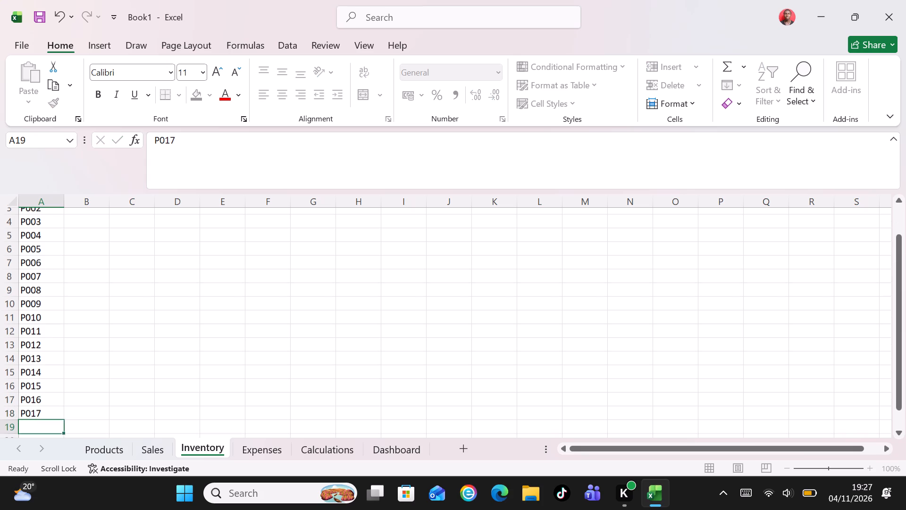
text(P019)
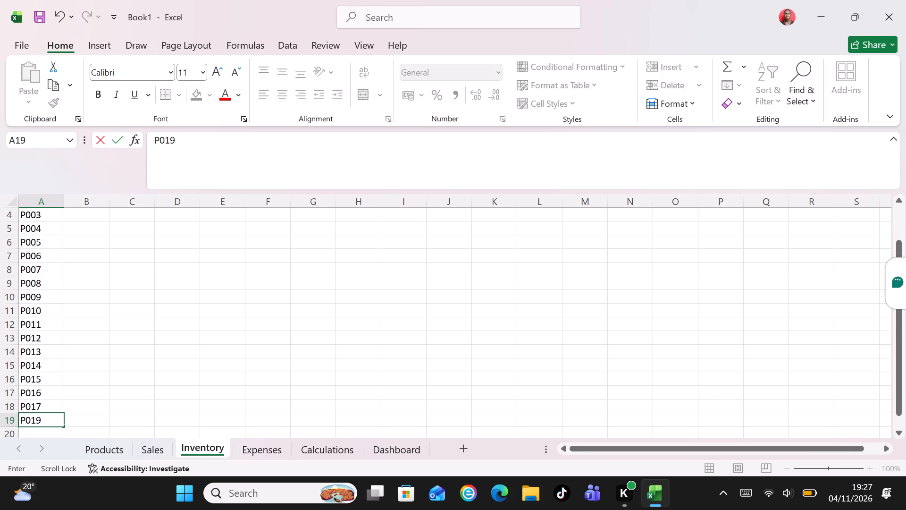
key(BackSpace)
key(8)
key(Return)
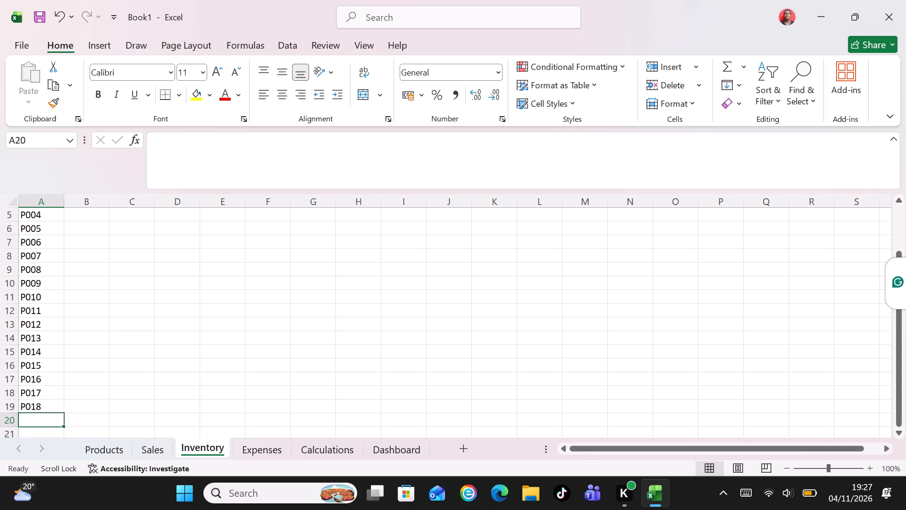
text(P019)
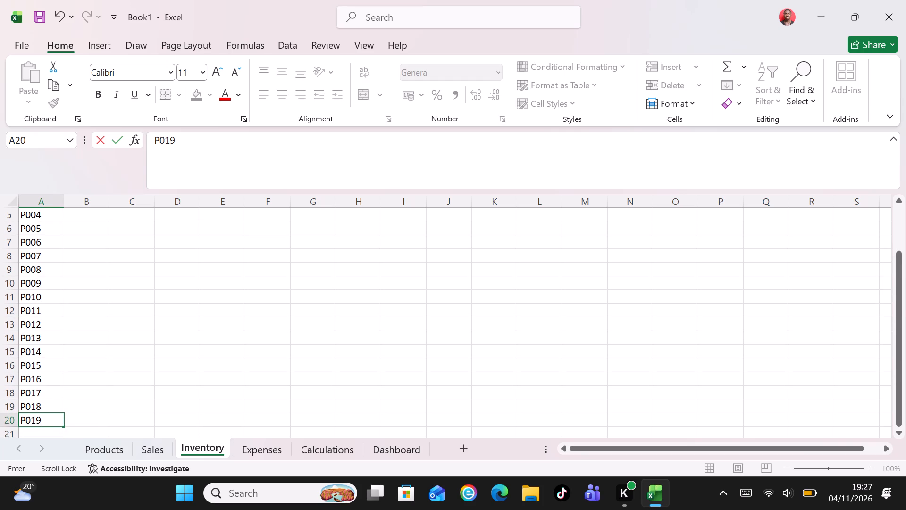
key(Return)
text(P020)
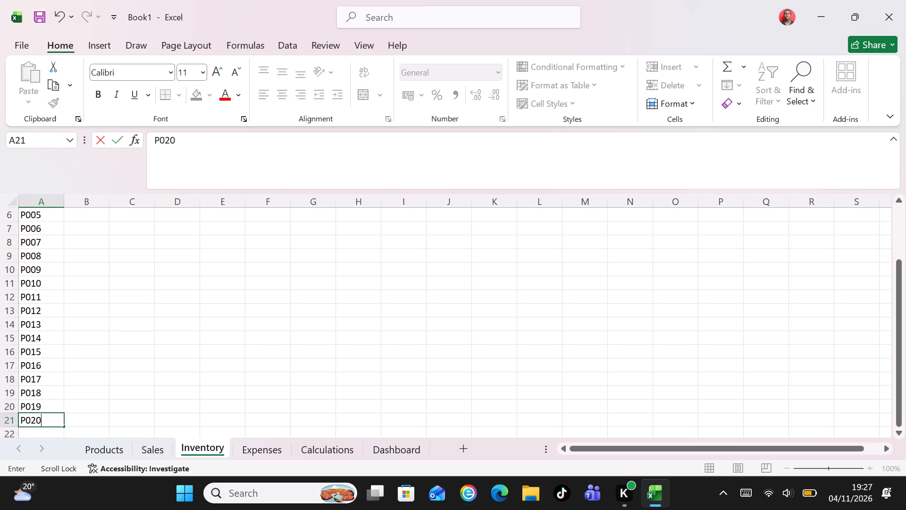
key(Return)
Autofit the widths of columns E through I and column C to their header text.
key(Page_Up)
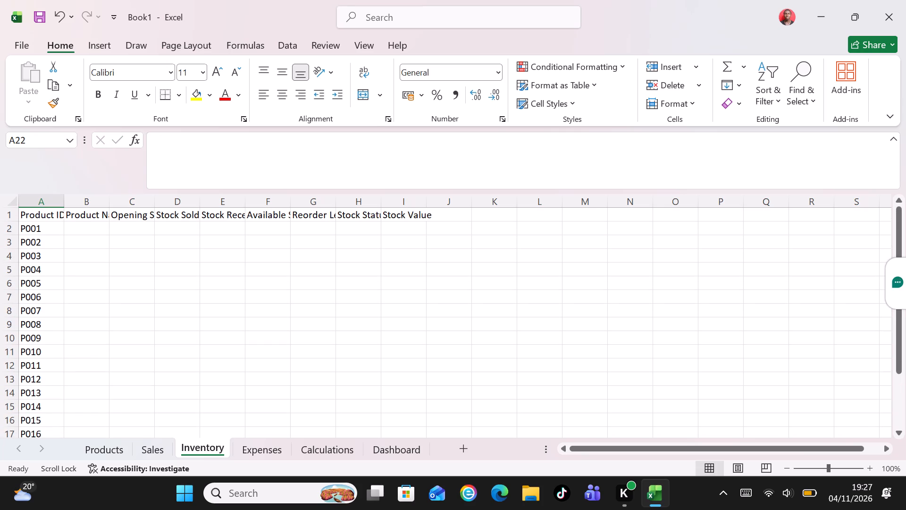
click(87, 229)
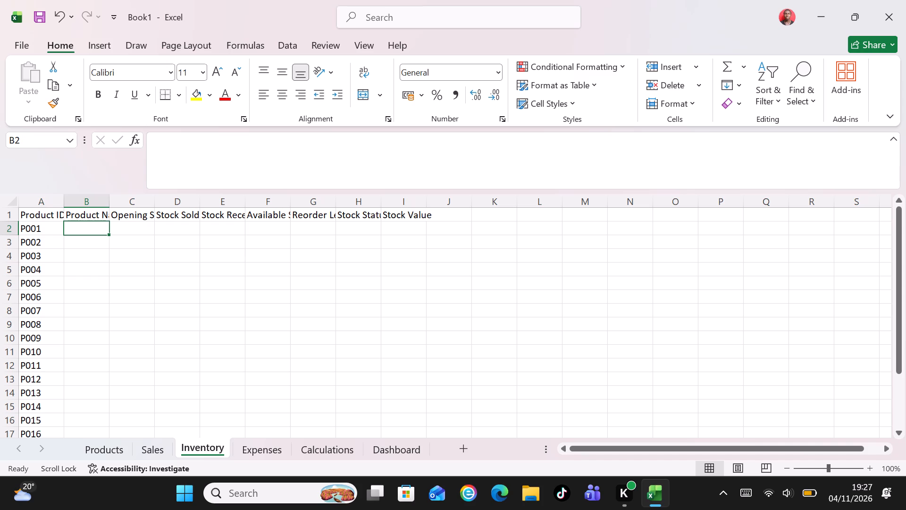
click(218, 227)
double_click(247, 205)
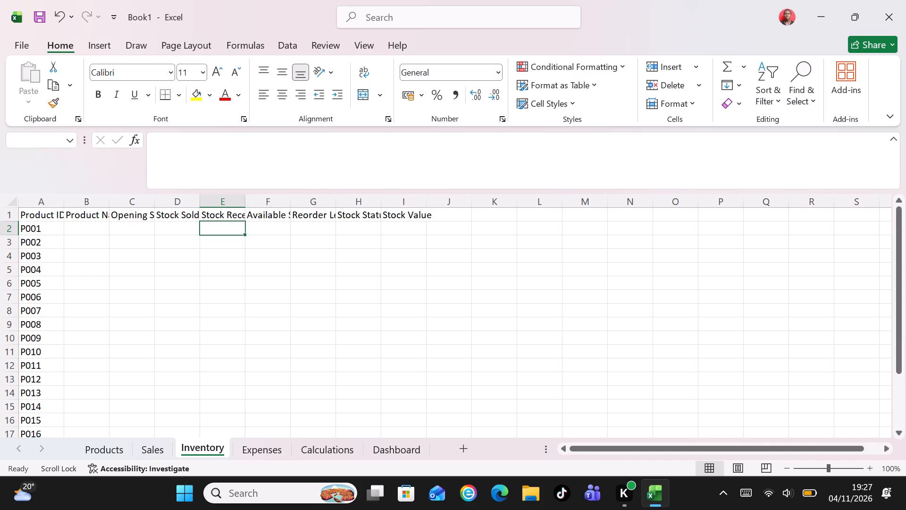
double_click(314, 205)
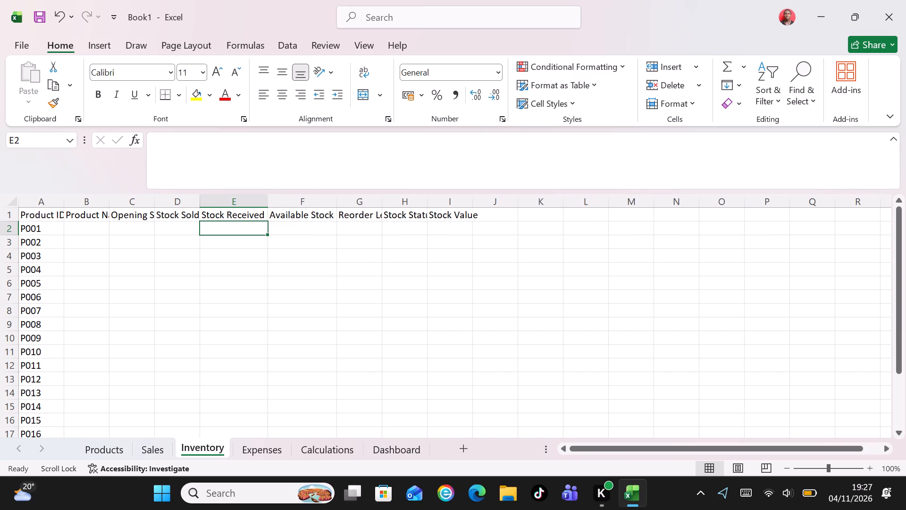
double_click(382, 202)
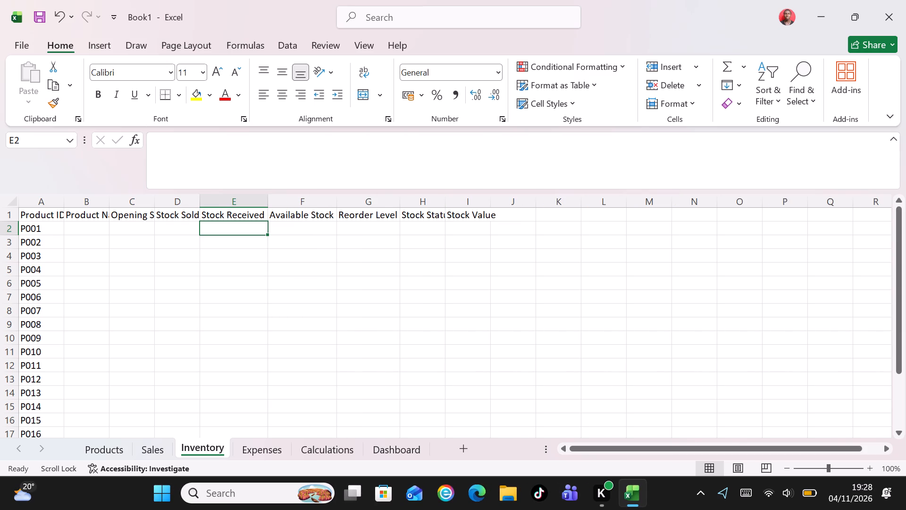
double_click(444, 204)
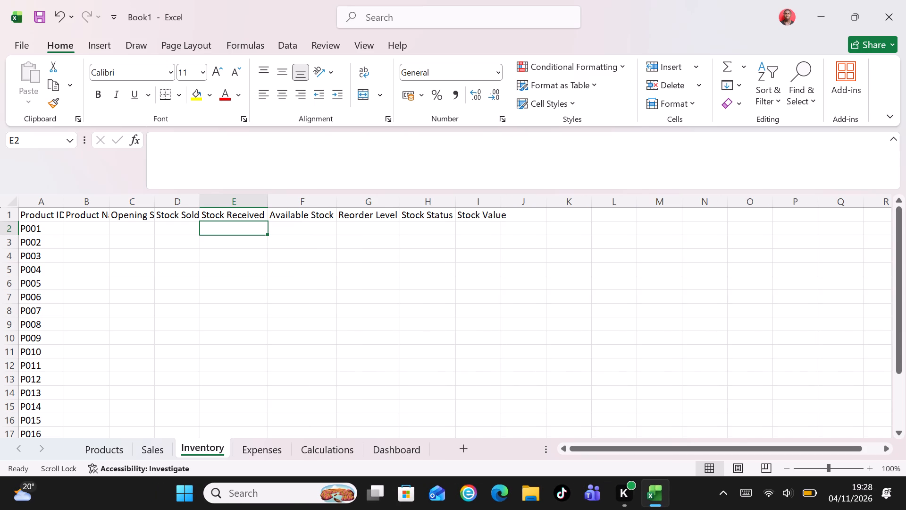
double_click(500, 204)
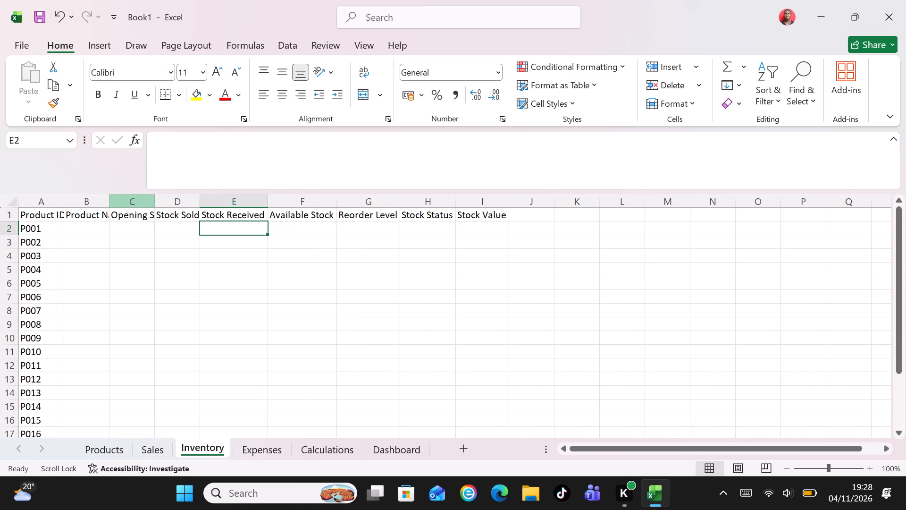
double_click(154, 204)
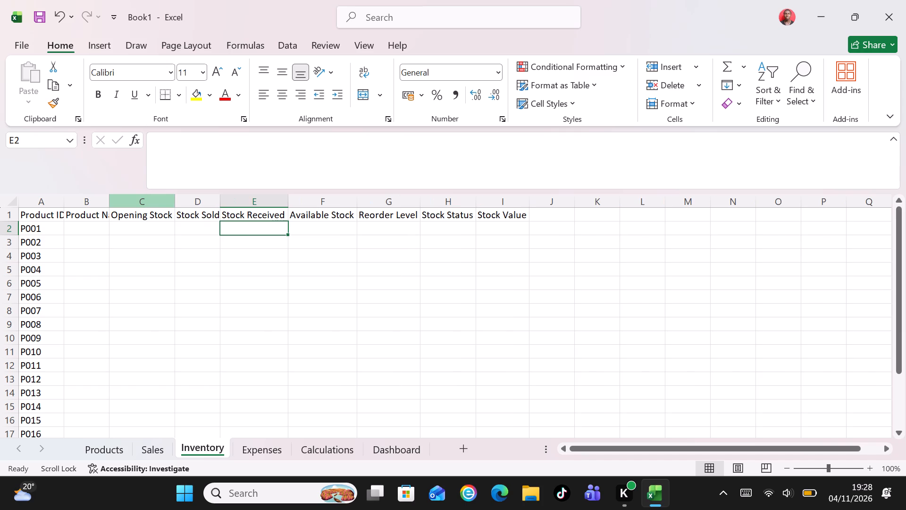
Enter the Stock Received values 20, 15, 25, 20 and 30 for P001 to P005 in cells E2 to E6.
click(239, 227)
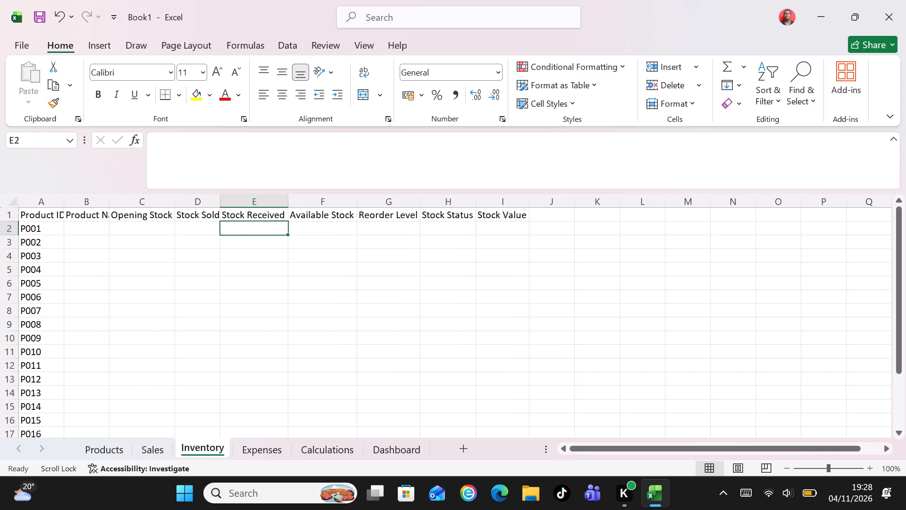
text(20)
key(Return)
text(15)
key(Return)
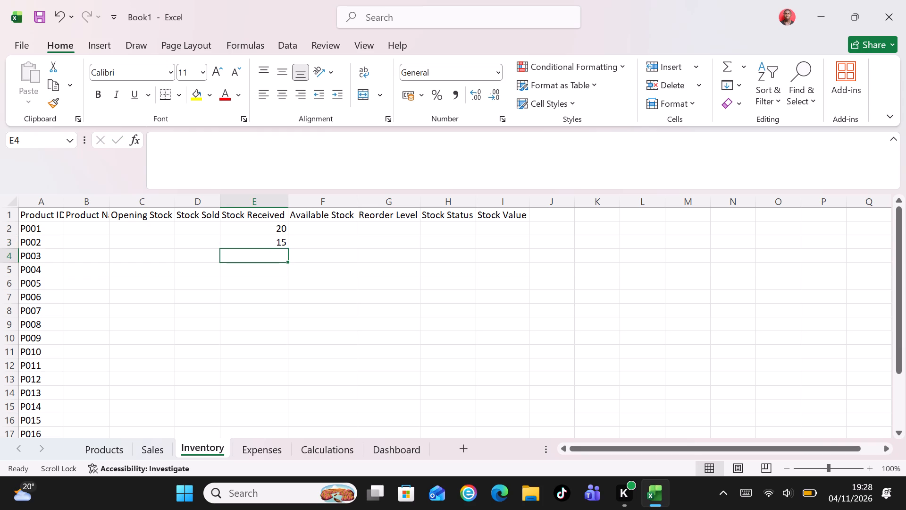
text(25)
key(Return)
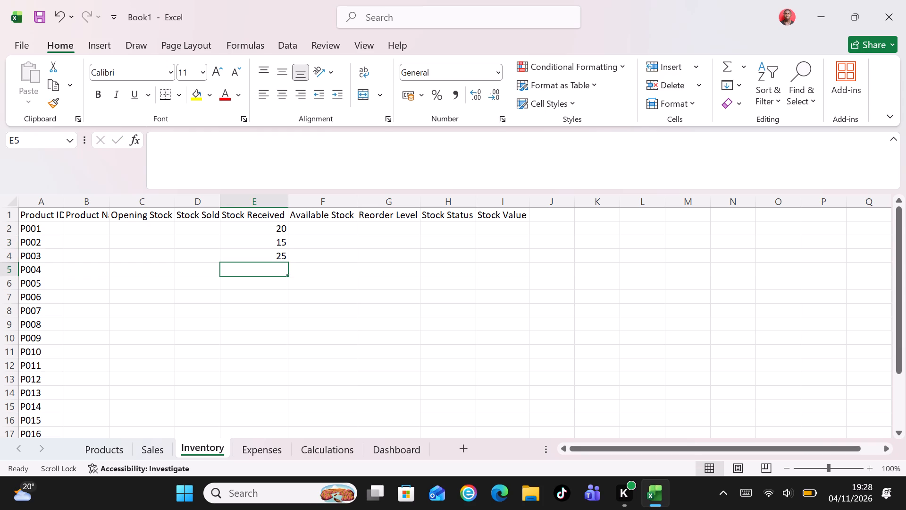
text(20)
key(Return)
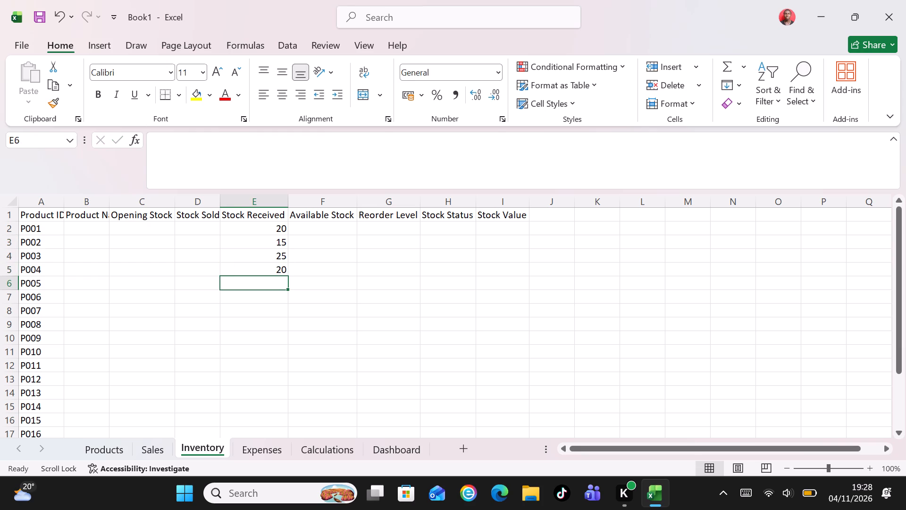
text(30)
key(Return)
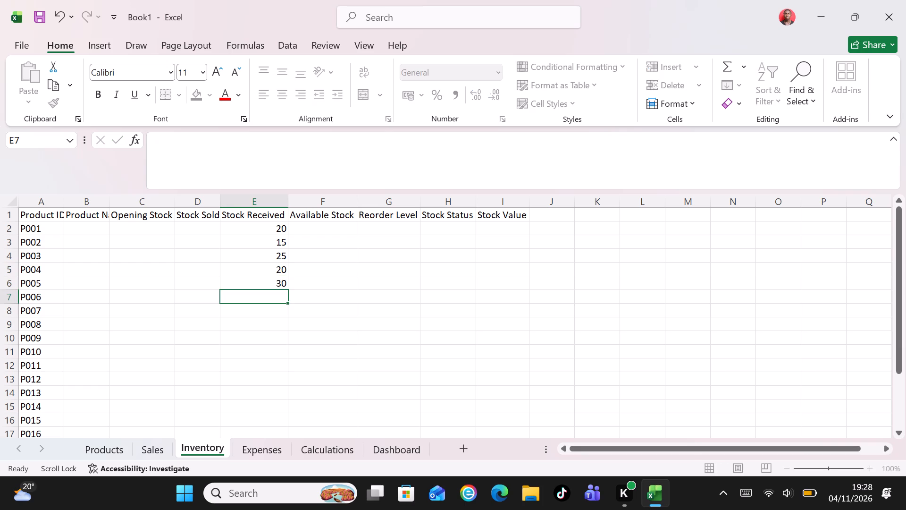
Enter the Stock Received values 10, 12, 40, 15 and 25 for P006 to P010 in cells E7 to E11.
text(10)
key(Return)
text(12)
key(Return)
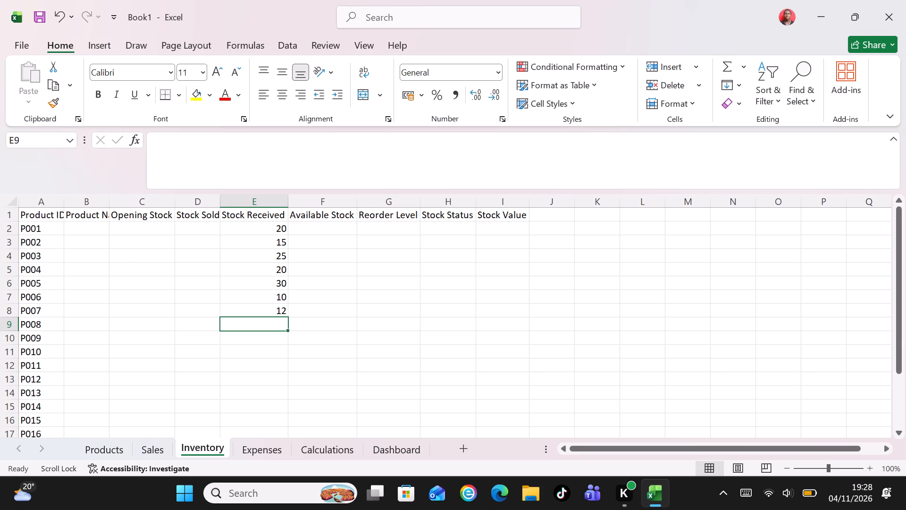
text(40)
key(Return)
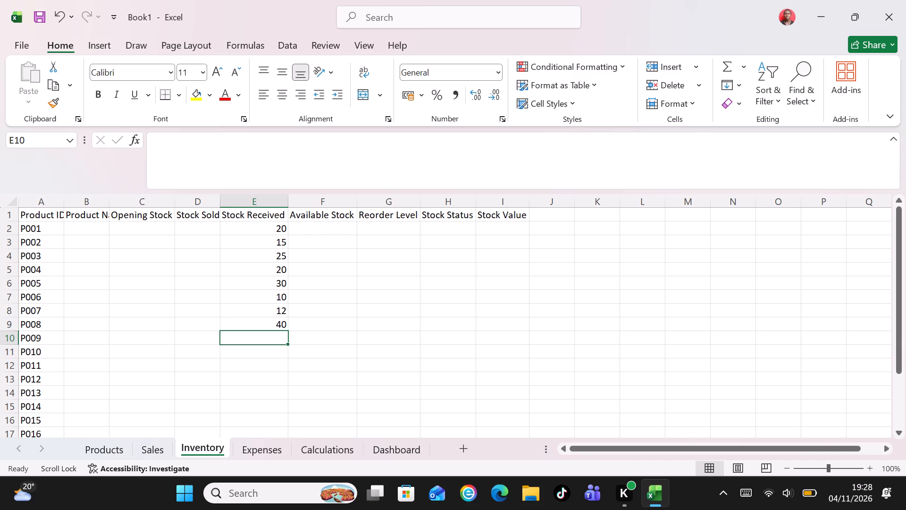
text(15)
key(Return)
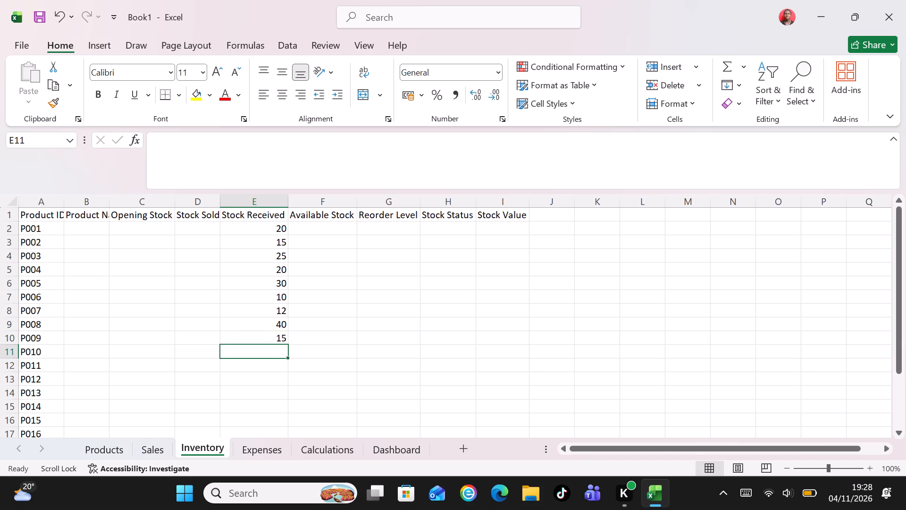
text(25)
key(Return)
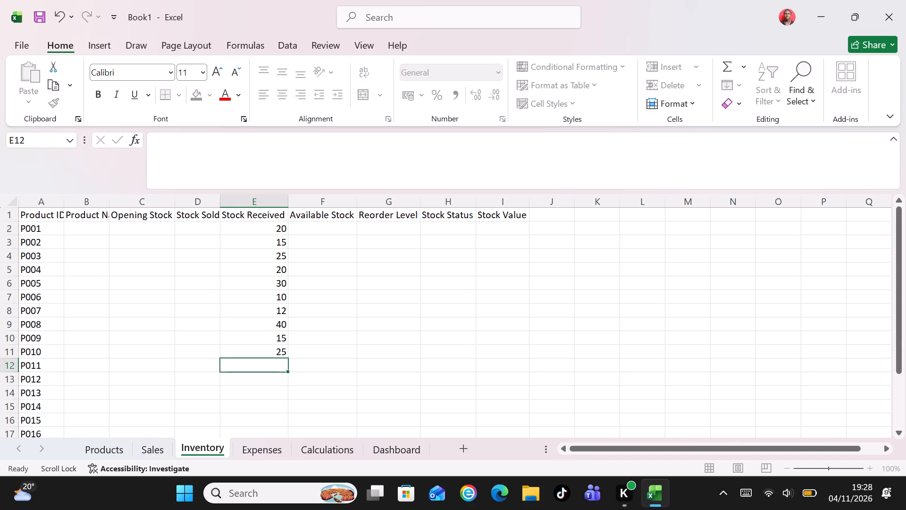
Enter the Stock Received values 10, 20, 15, 12 and 20 for P011 to P015 in cells E12 to E16.
text(10)
key(Return)
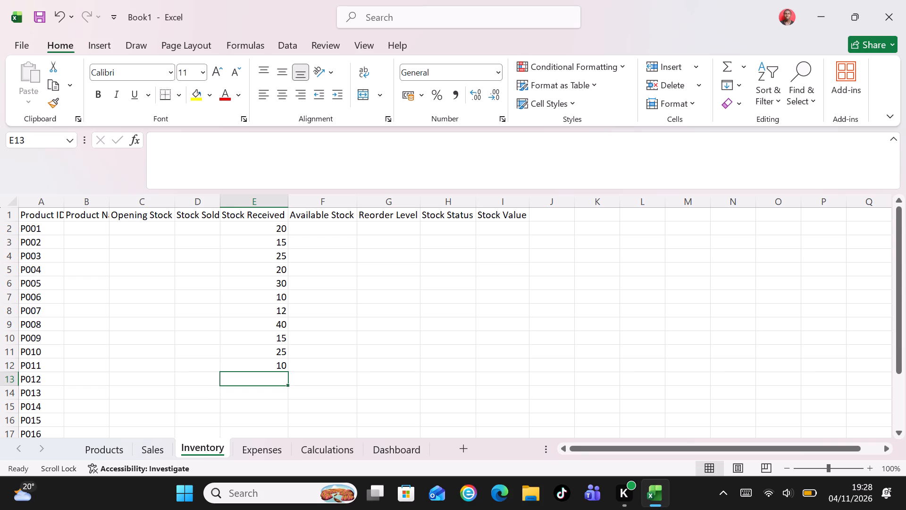
text(20)
key(Return)
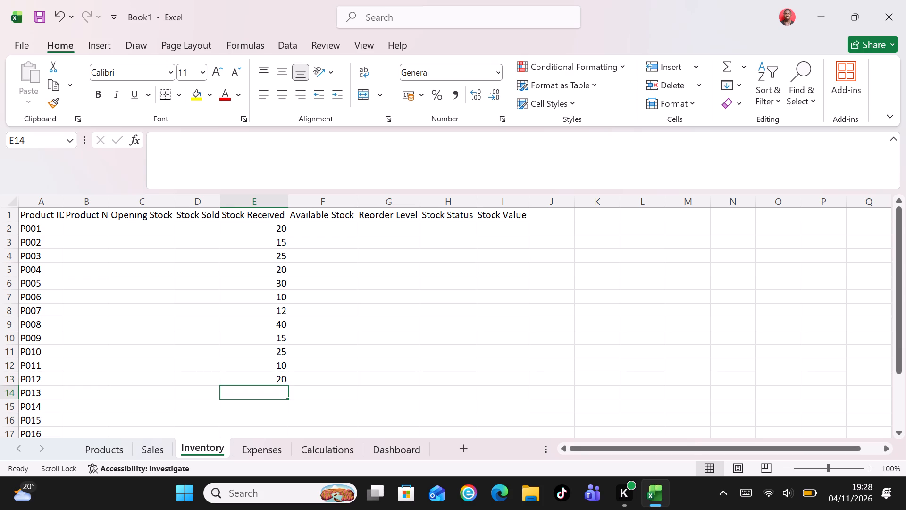
text(15)
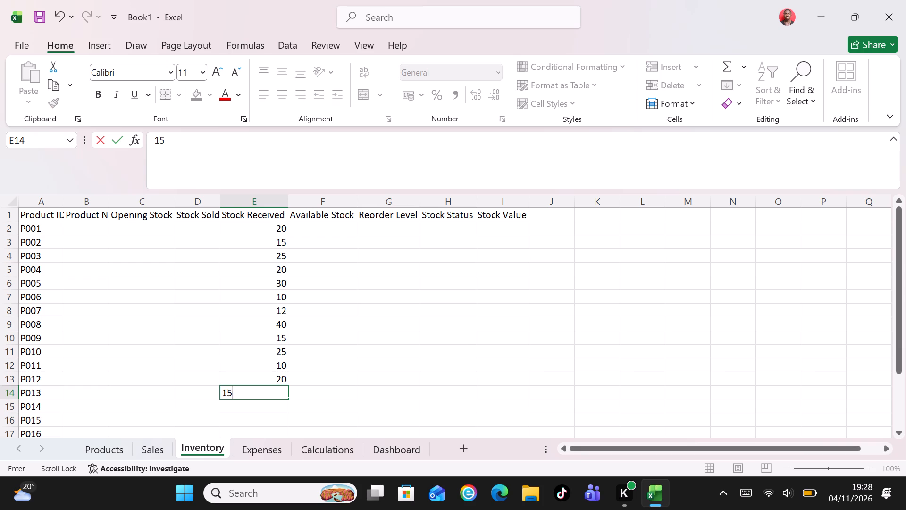
key(Return)
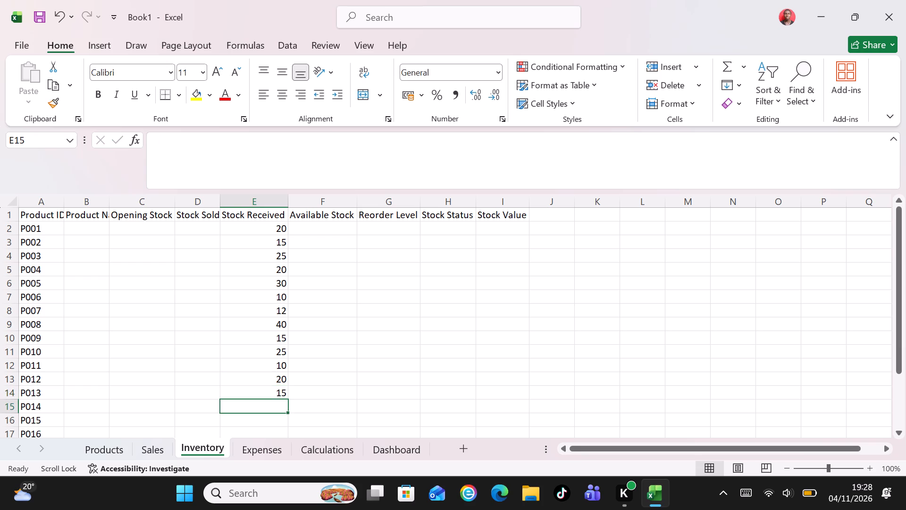
text(12)
key(Return)
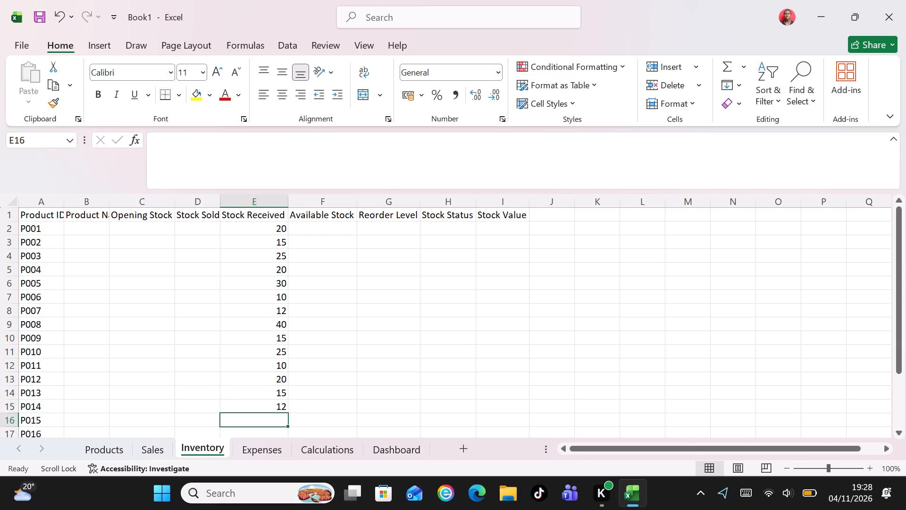
text(20)
key(Return)
Enter the Stock Received values 30, 25, 20, 15 and 10 for P016 to P020 in cells E17 to E21.
text(30)
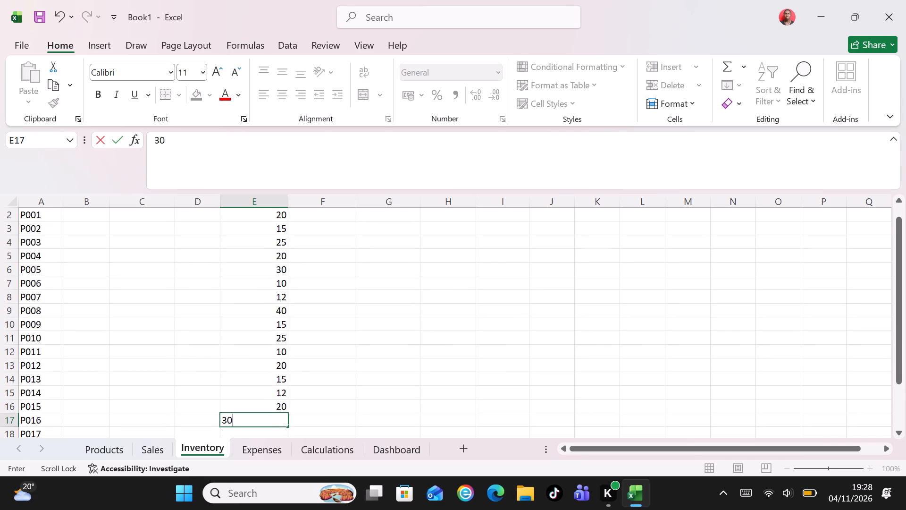
key(Return)
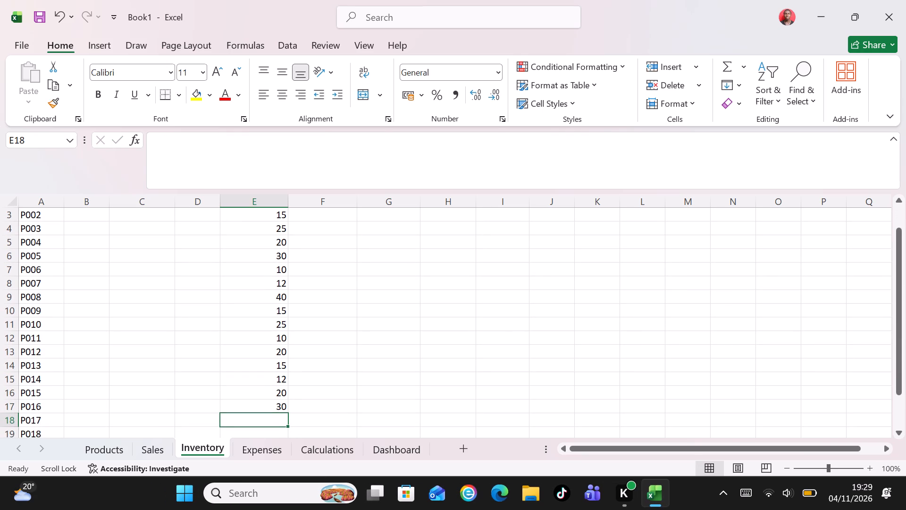
key(2)
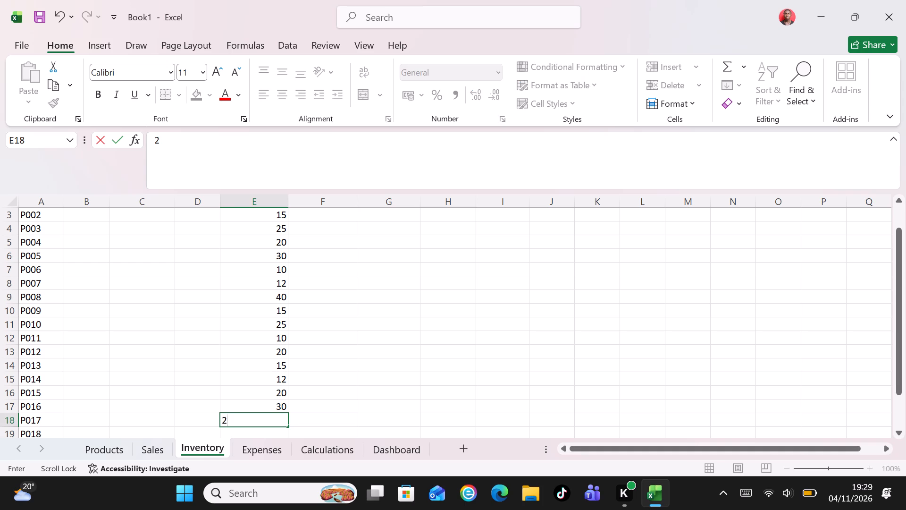
key(5)
key(Return)
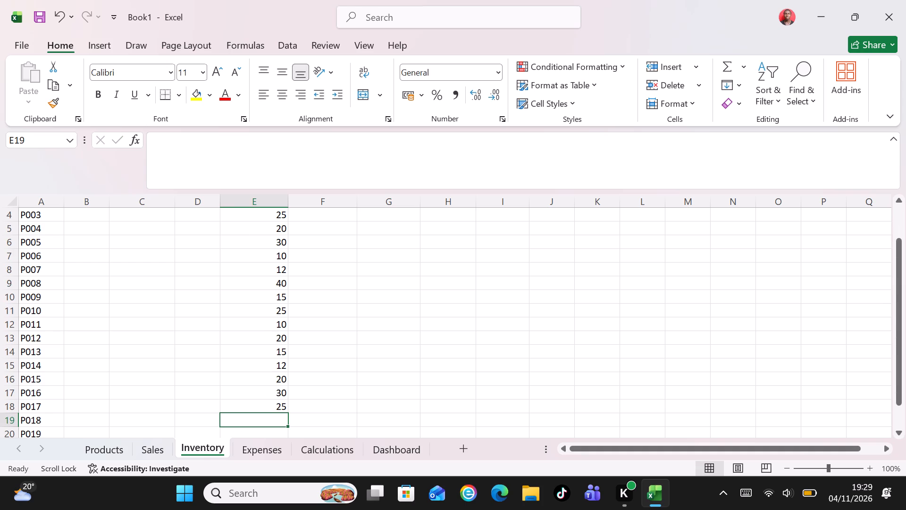
text(2015)
key(BackSpace)
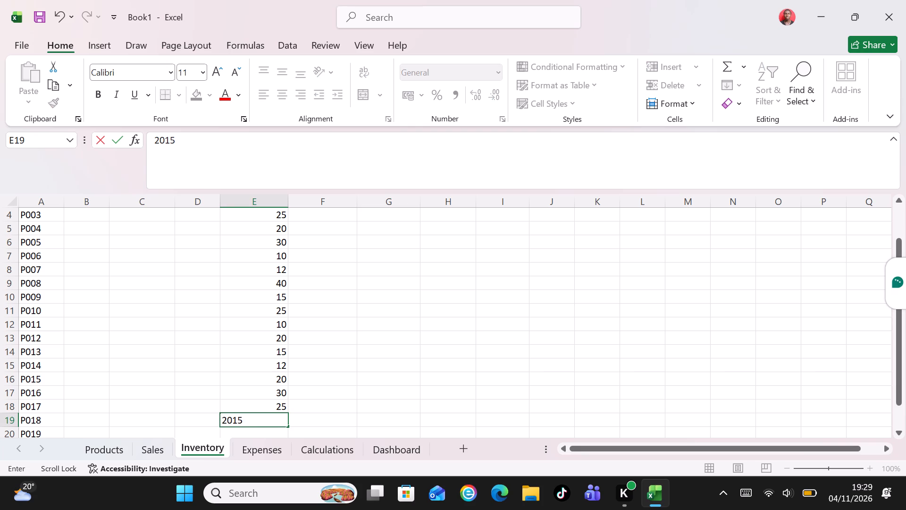
key(BackSpace)
key(Return)
text(15)
key(Return)
text(10)
key(Return)
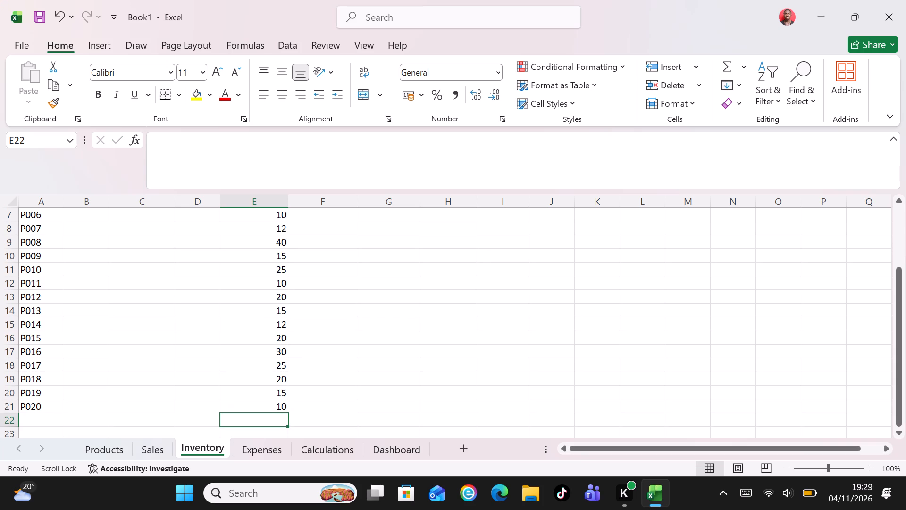
Start a VLOOKUP formula in cell B2 of the Product Name column with A2 as the lookup value.
click(91, 219)
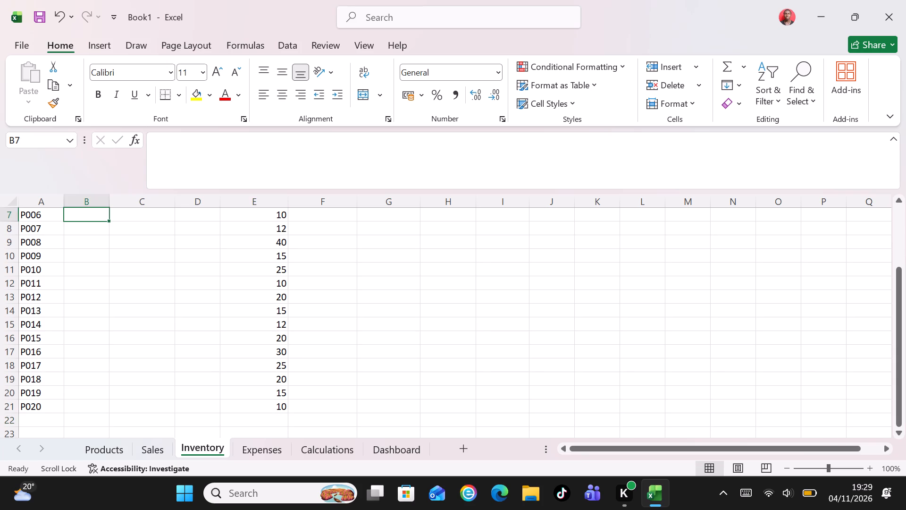
click(91, 219)
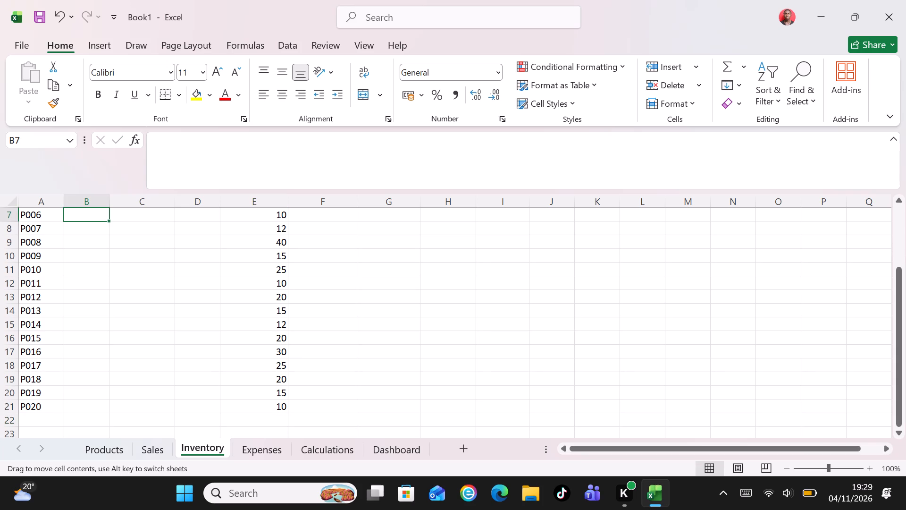
key(Page_Up)
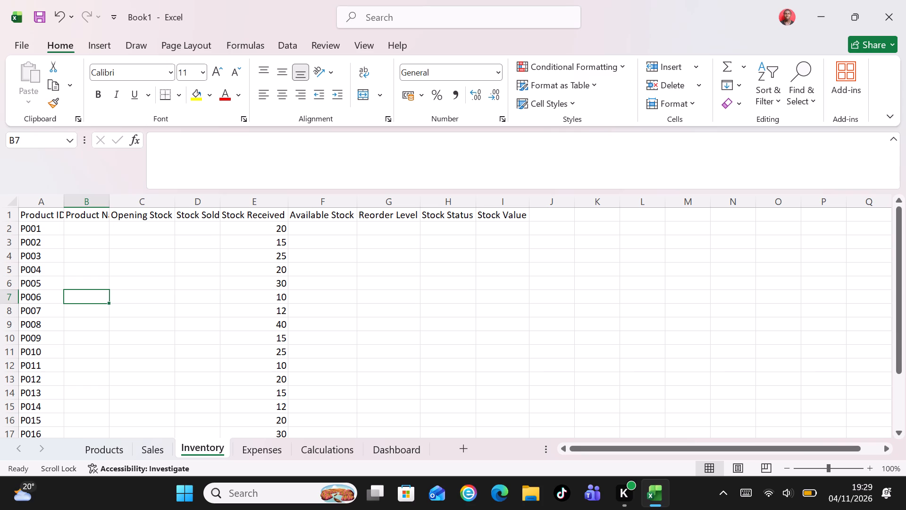
click(82, 232)
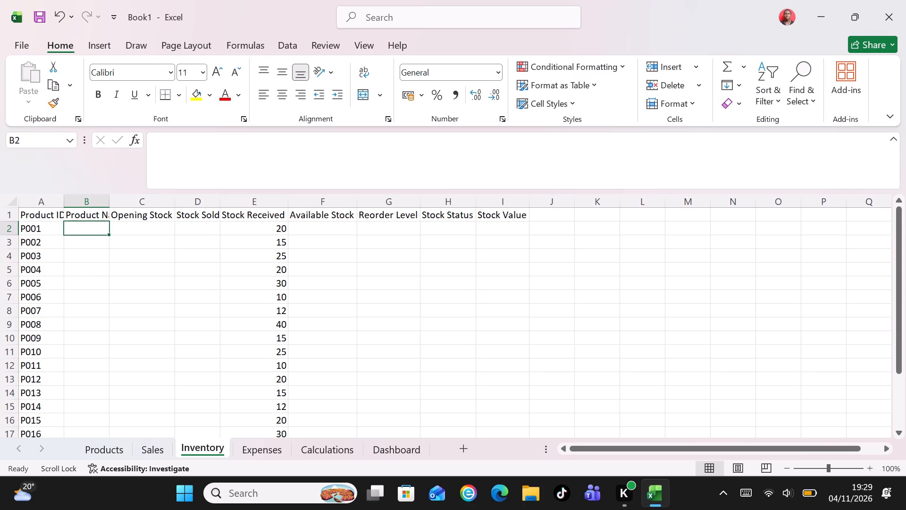
key(equal)
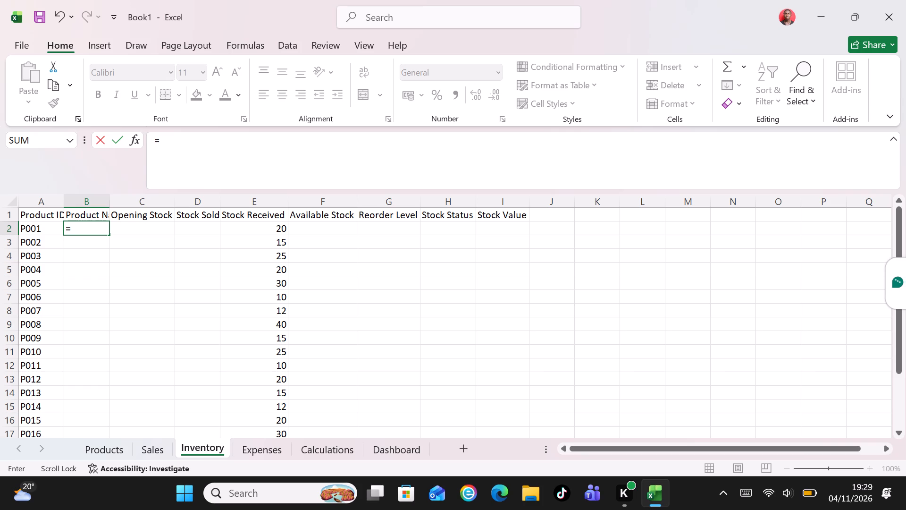
key(v)
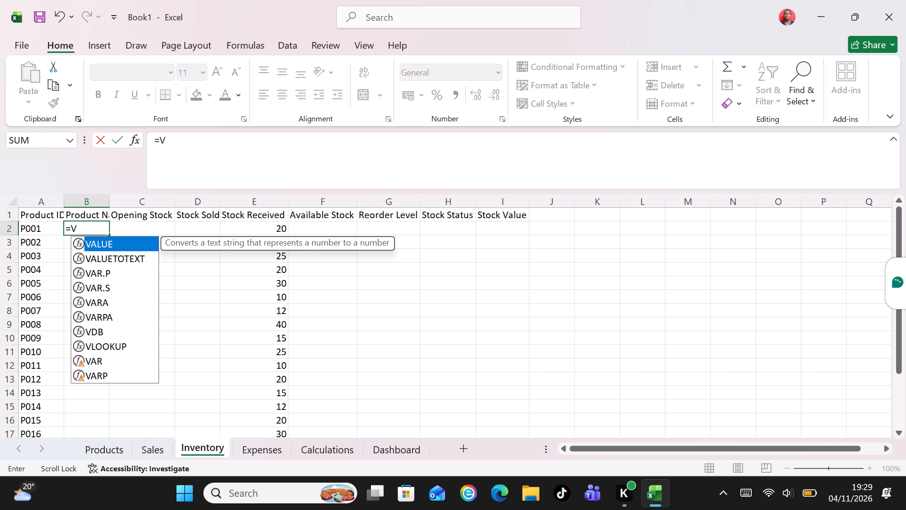
key(l)
text(OO)
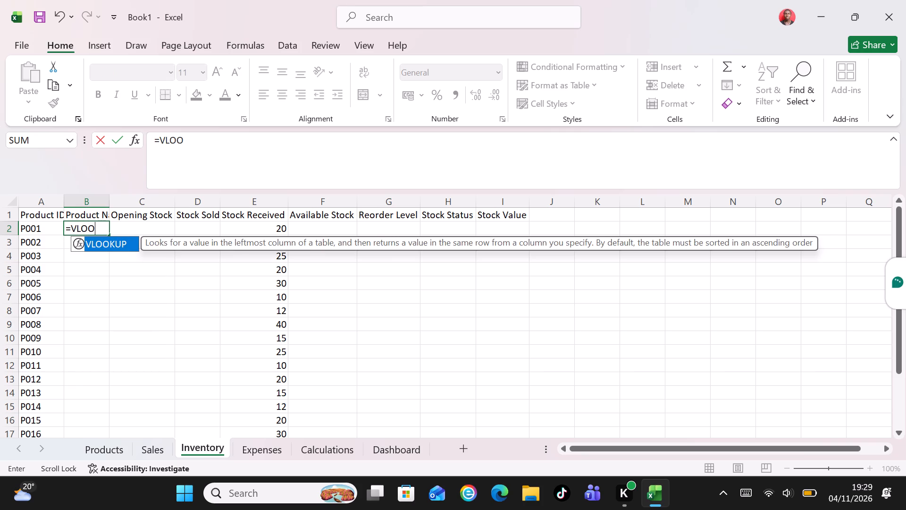
text(KUP)
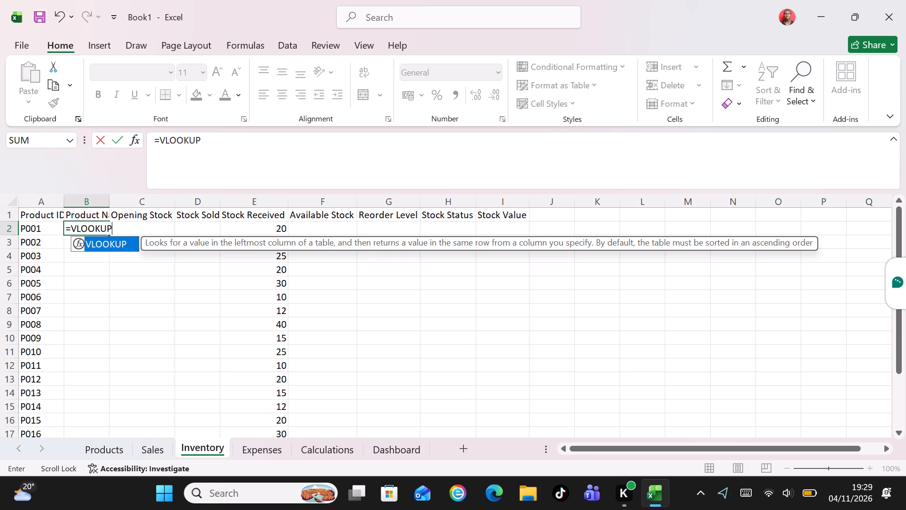
key(shift+parenleft)
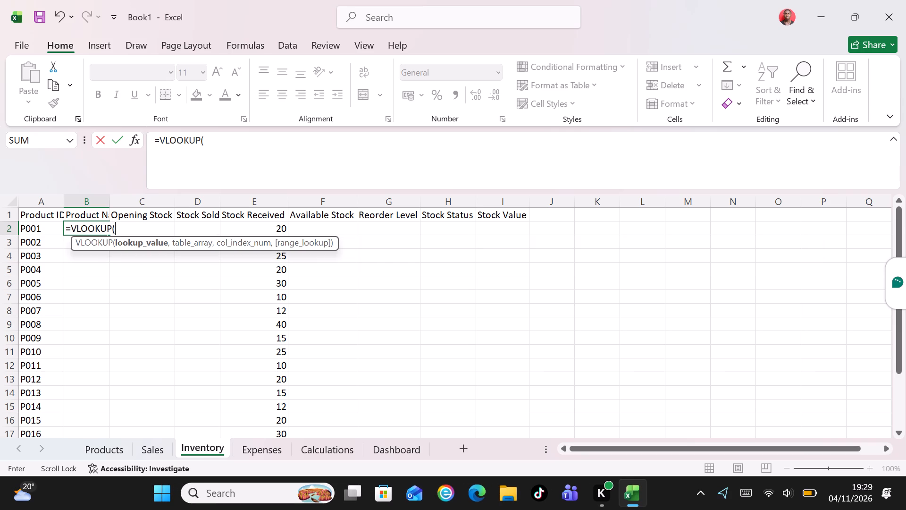
text(A2)
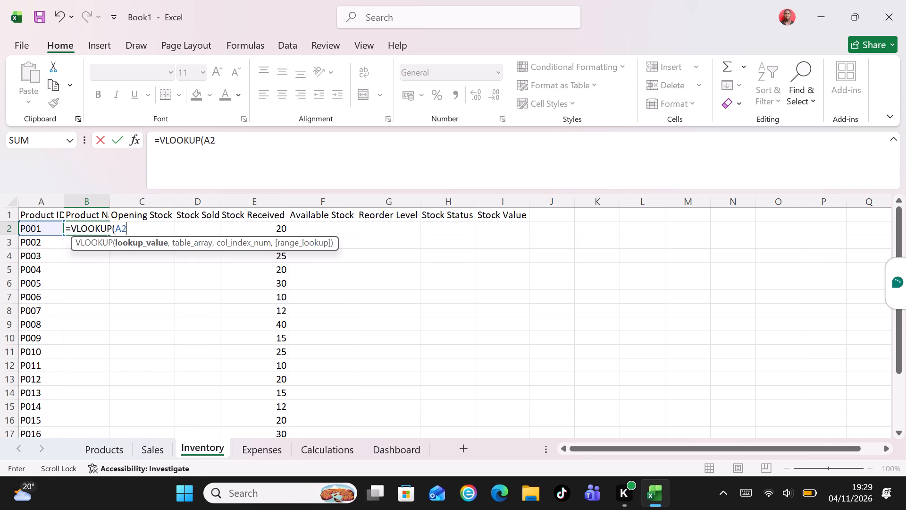
Set the table array of the VLOOKUP in cell B2 to the absolute range Products!$A$2:$G$21.
text(,PRO)
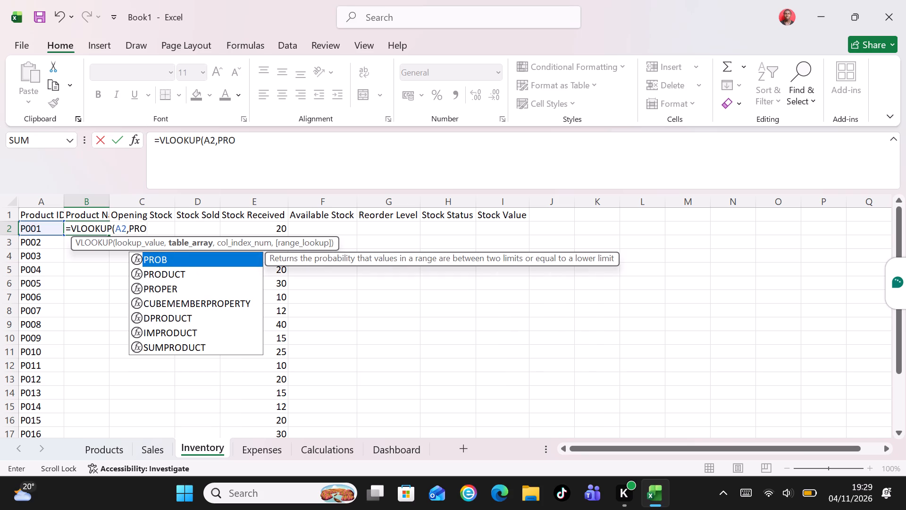
text(DU)
text(CTS)
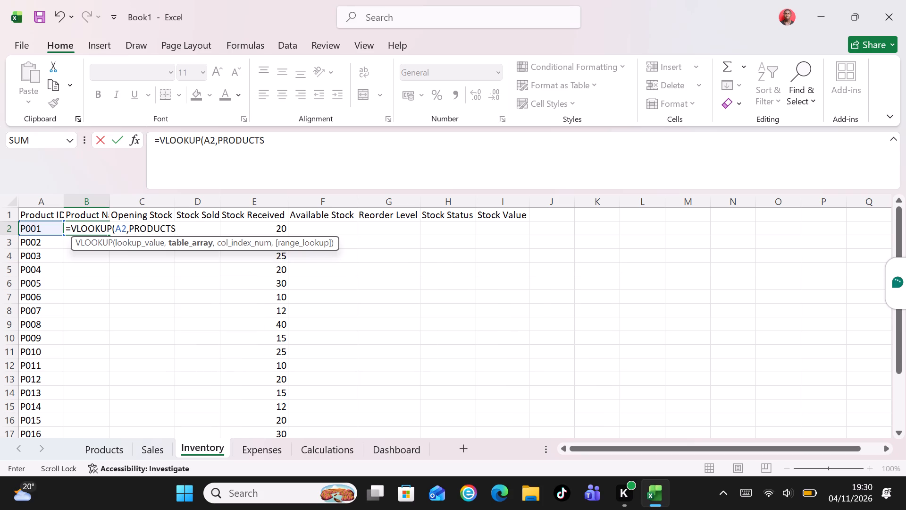
key(BackSpace)
key(BackSpace)
key(BackSpace)
key(BackSpace)
key(BackSpace)
key(BackSpace)
key(BackSpace)
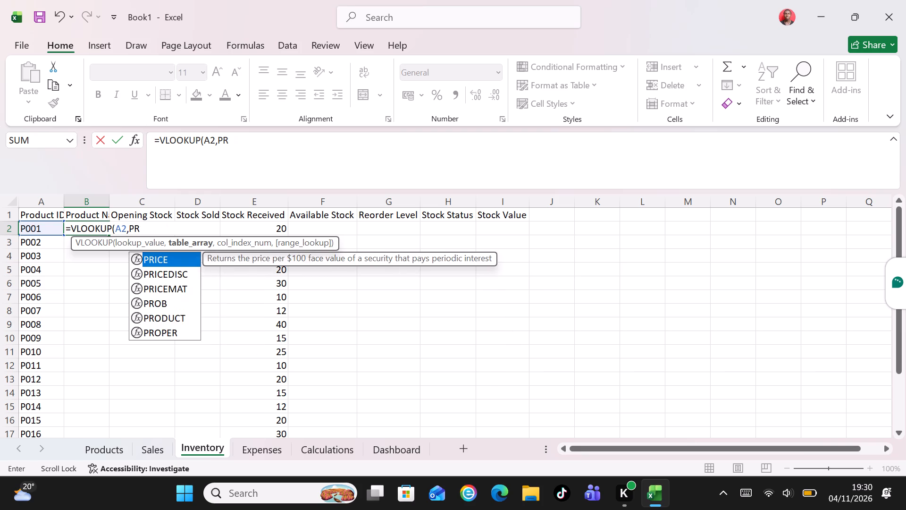
key(r)
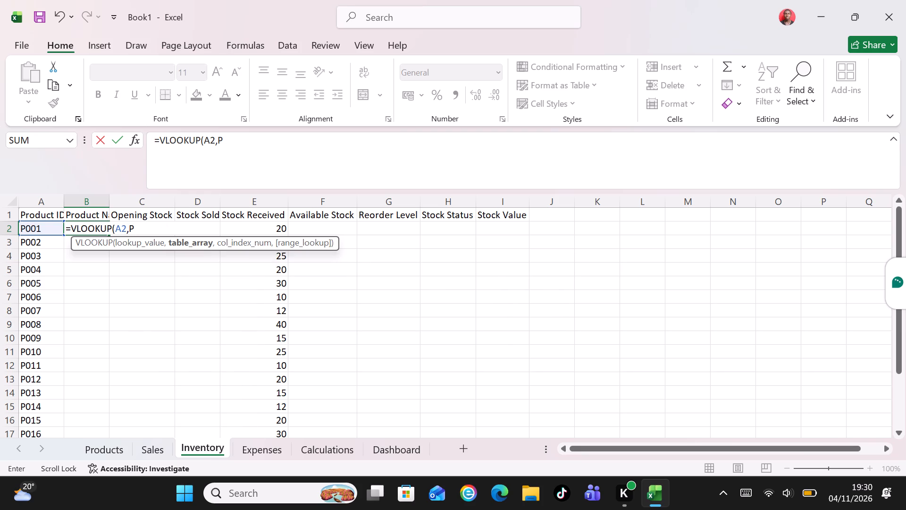
text(oducts)
key(shift+exclam)
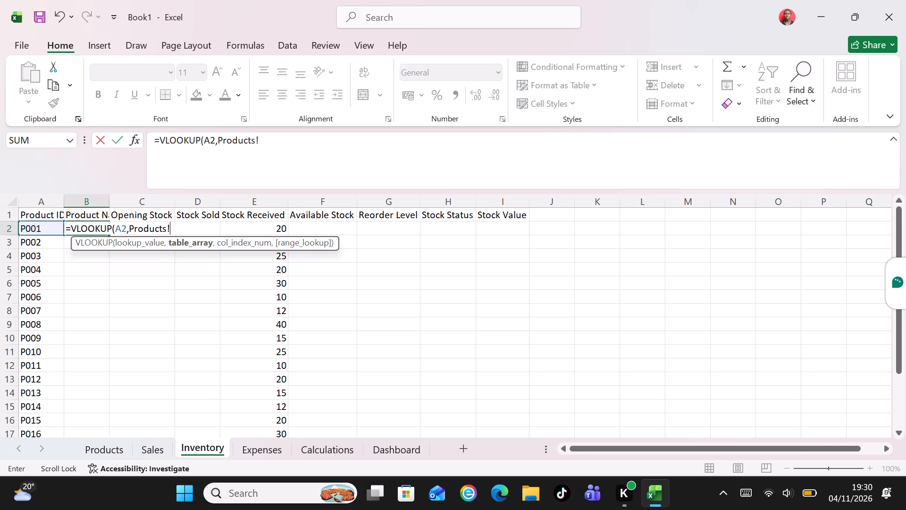
key(shift+dollar)
key(shift+dollar)
key(2)
key(shift+colon)
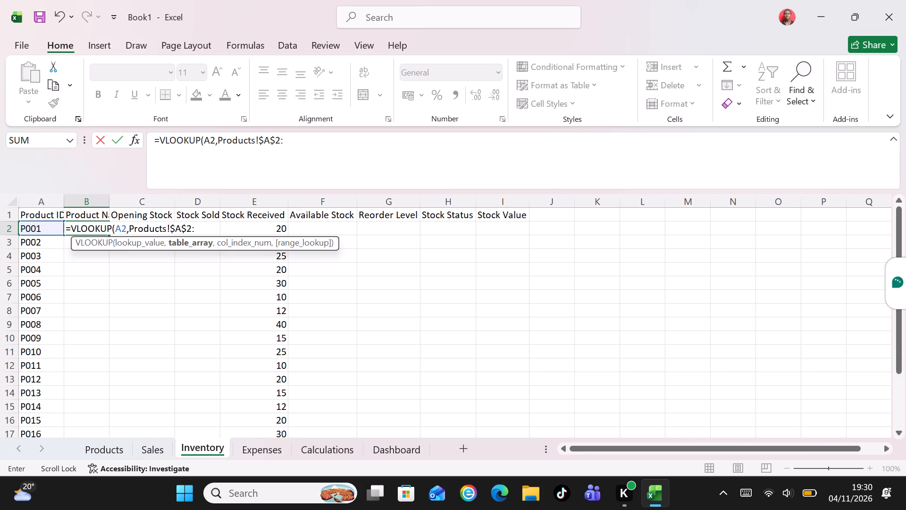
key(shift+dollar)
key(shift+dollar)
text(21)
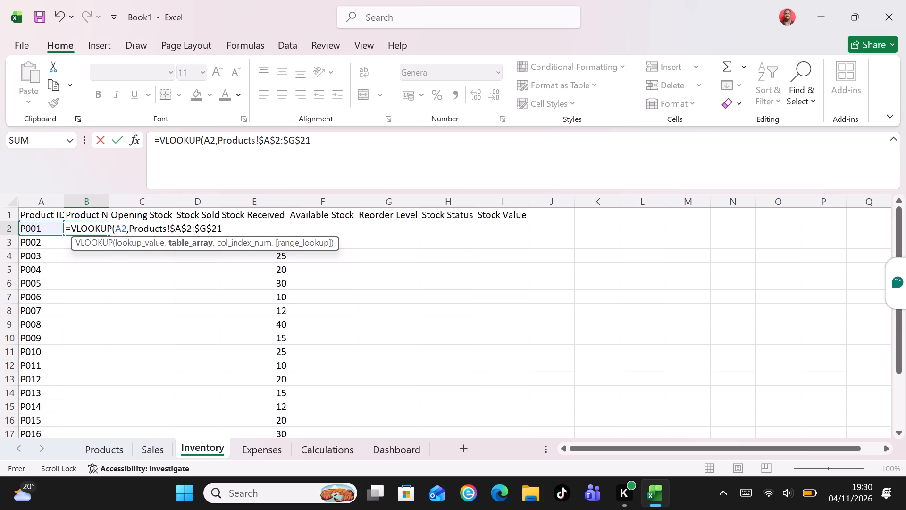
Complete the VLOOKUP in cell B2 with column index 2 and FALSE for an exact match, and enter the formula.
key(comma)
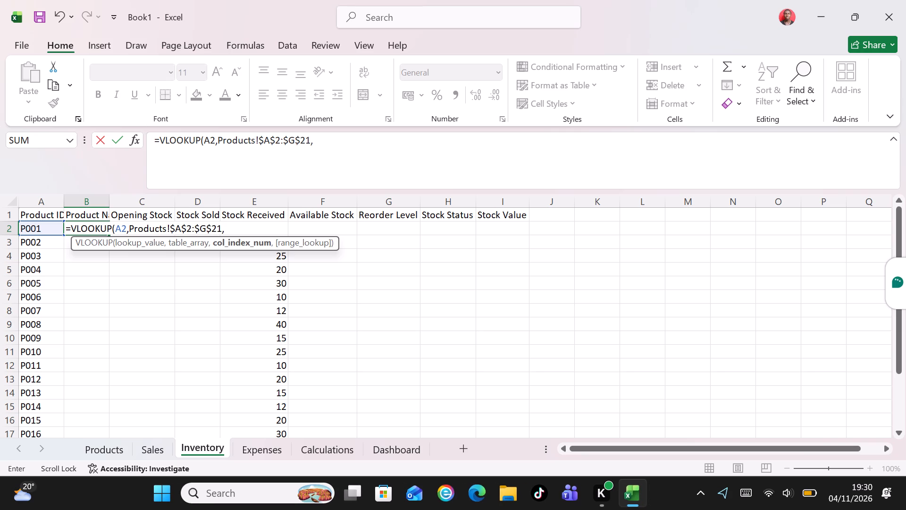
key(2)
key(comma)
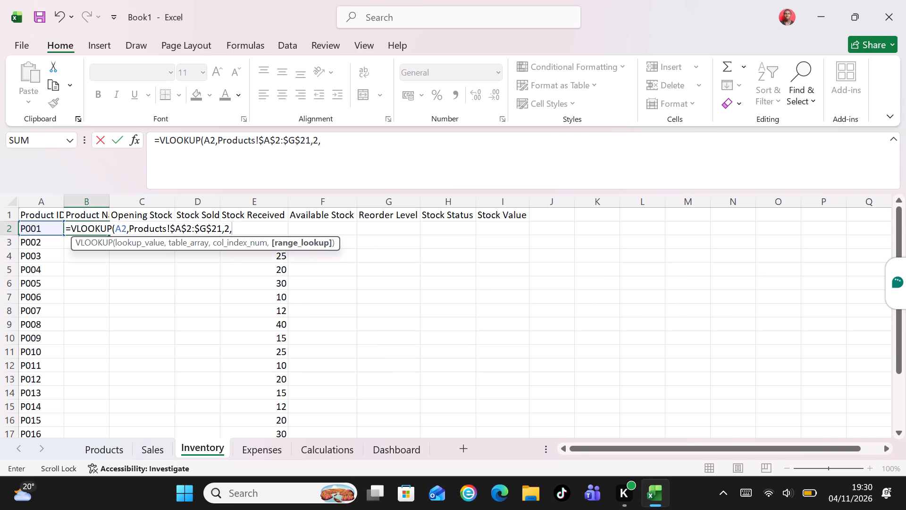
text(false)
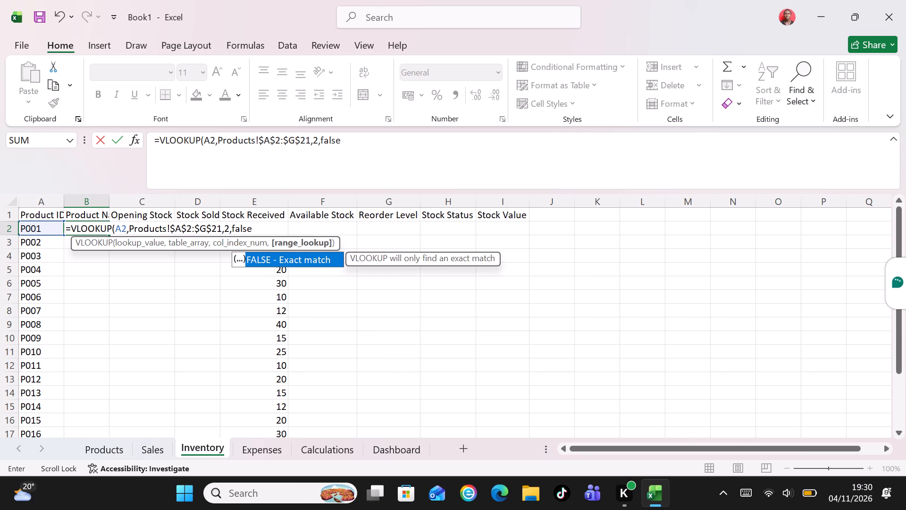
key(BackSpace)
key(BackSpace)
key(BackSpace)
key(BackSpace)
key(BackSpace)
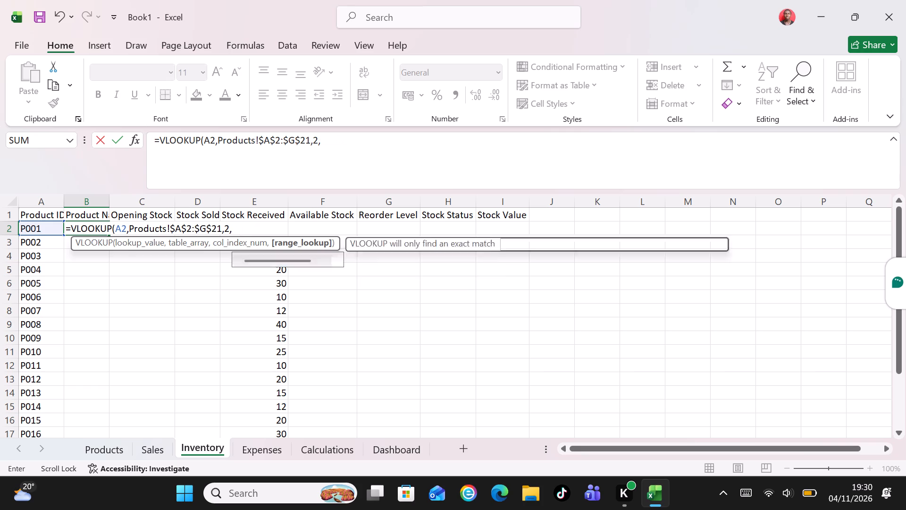
text(FALSE)
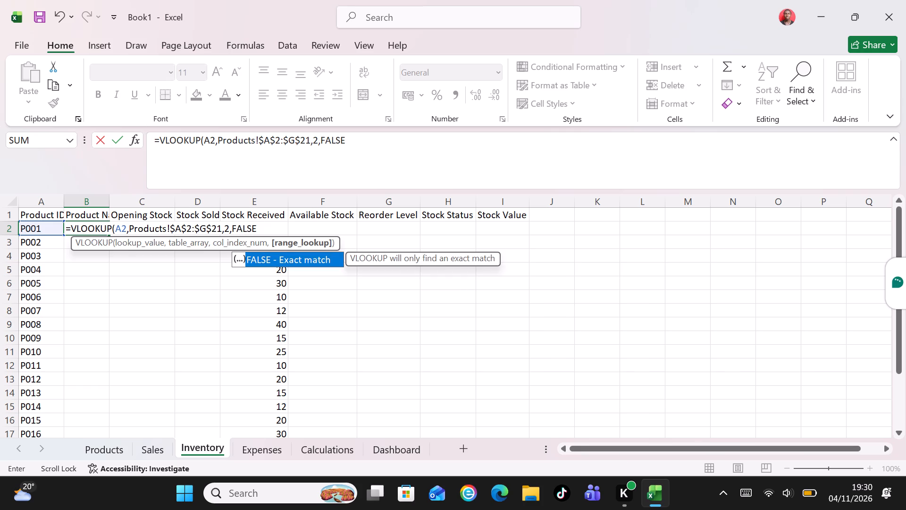
key(shift+parenright)
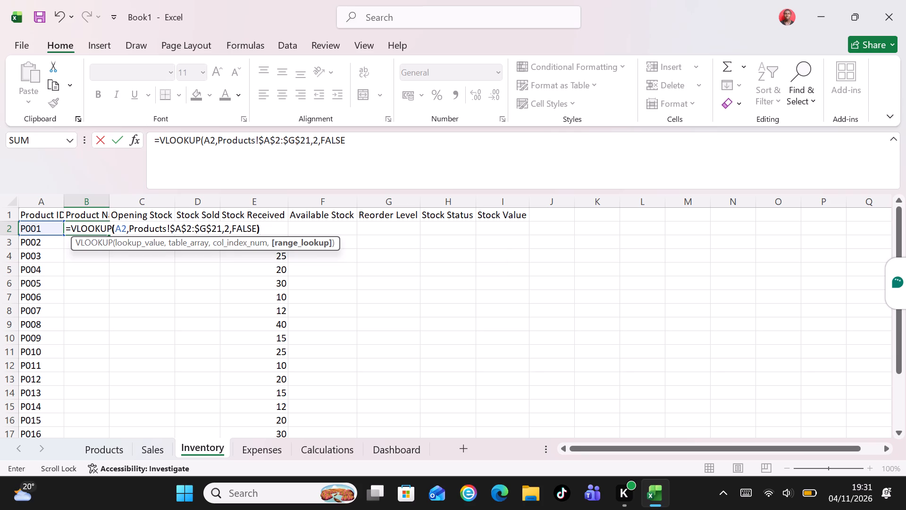
key(Return)
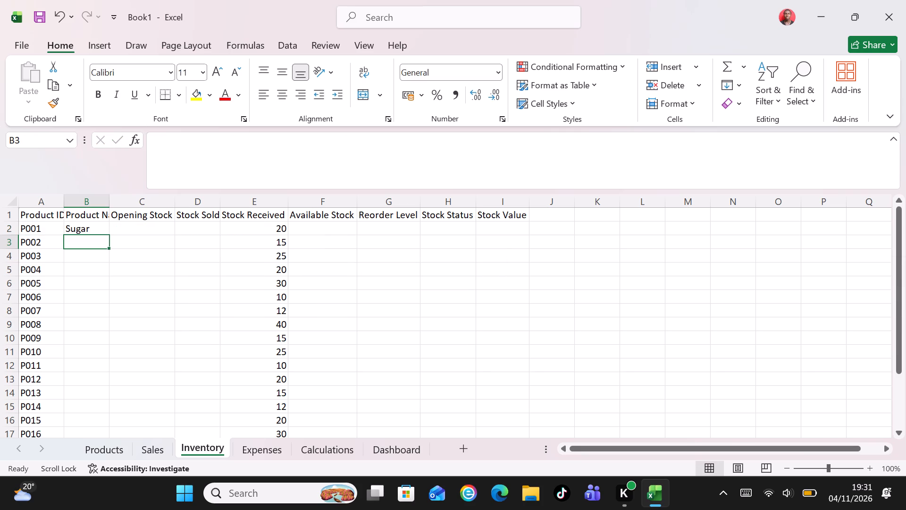
Start a VLOOKUP formula in cell C2 of the Opening Stock column with A2 as the lookup value.
click(127, 227)
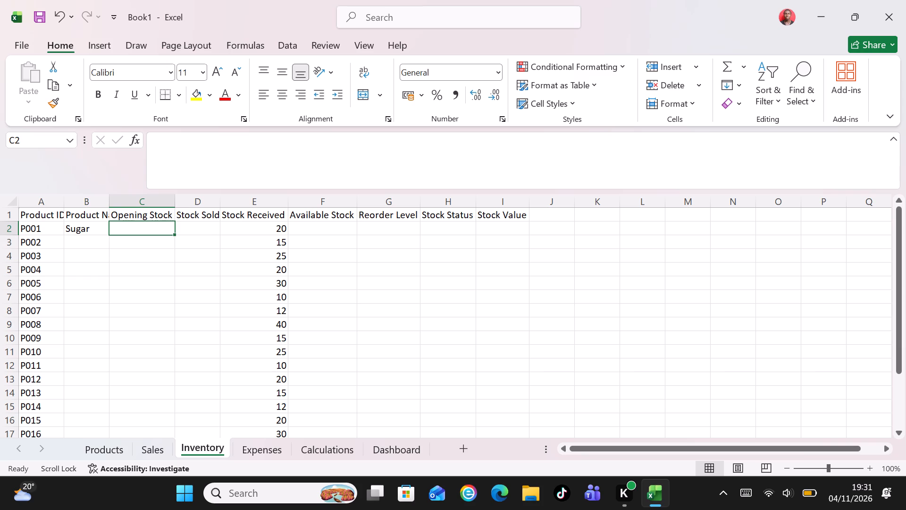
key(equal)
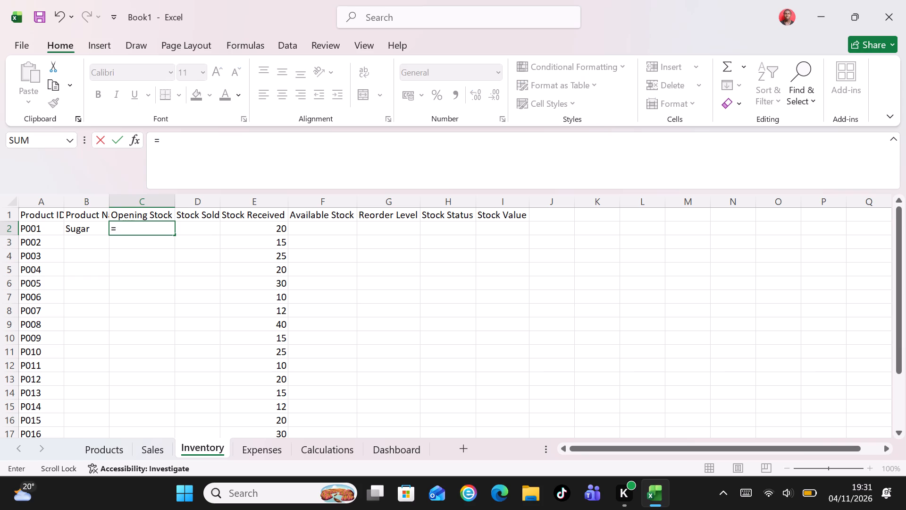
key(v)
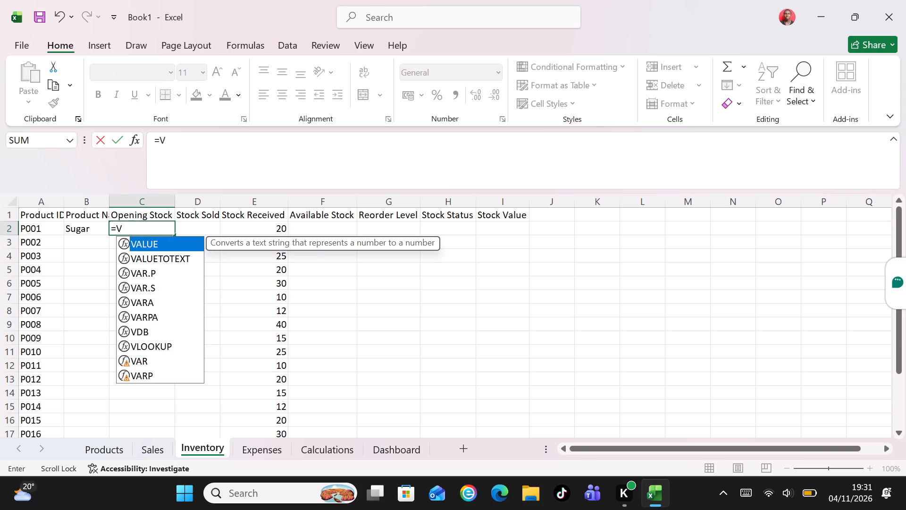
text(LOOKUP)
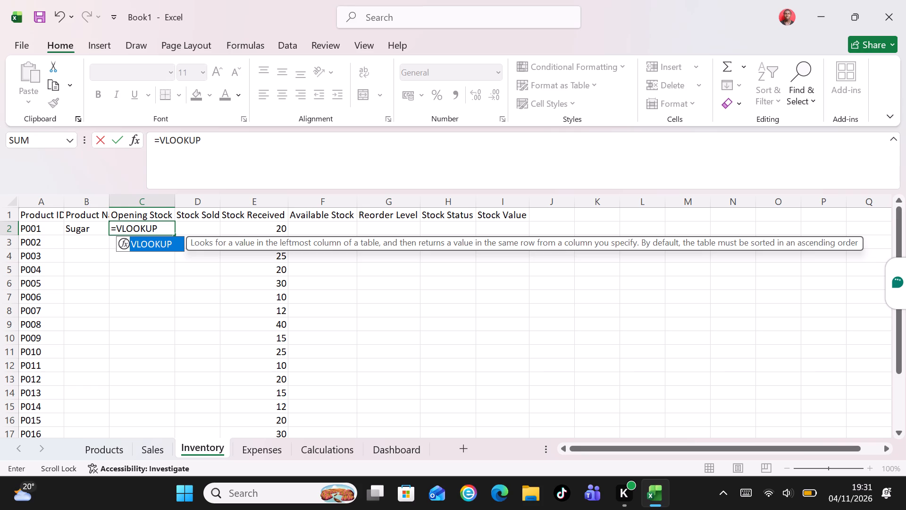
key(shift+parenleft)
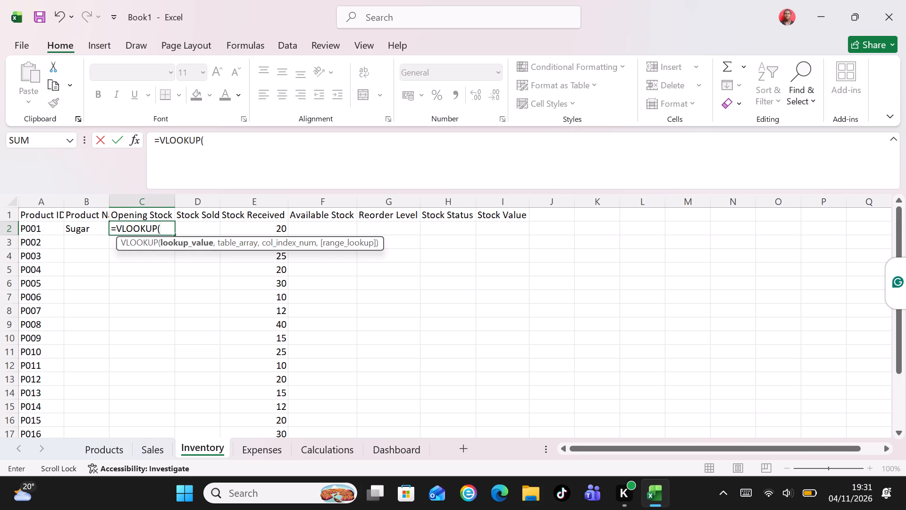
text(A2)
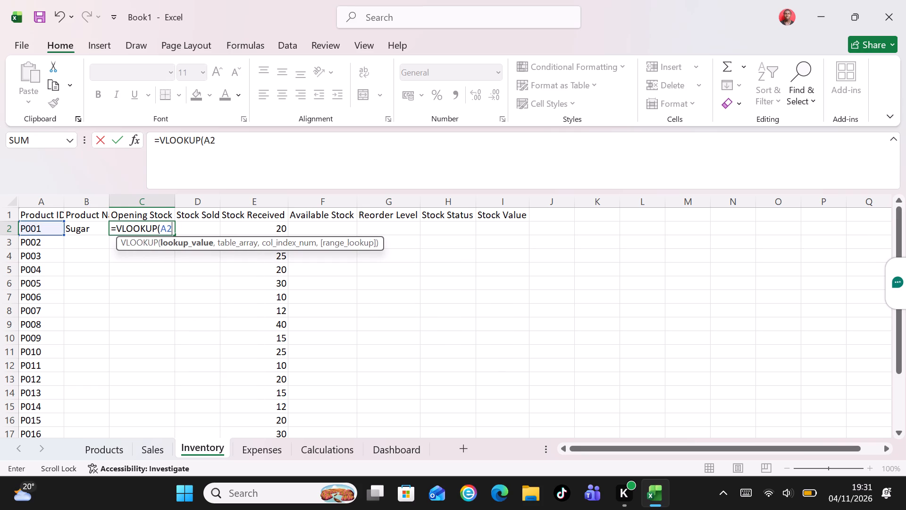
key(comma)
Set the table array of the VLOOKUP in cell C2 to the absolute range Products!$A$2:$G$21.
key(p)
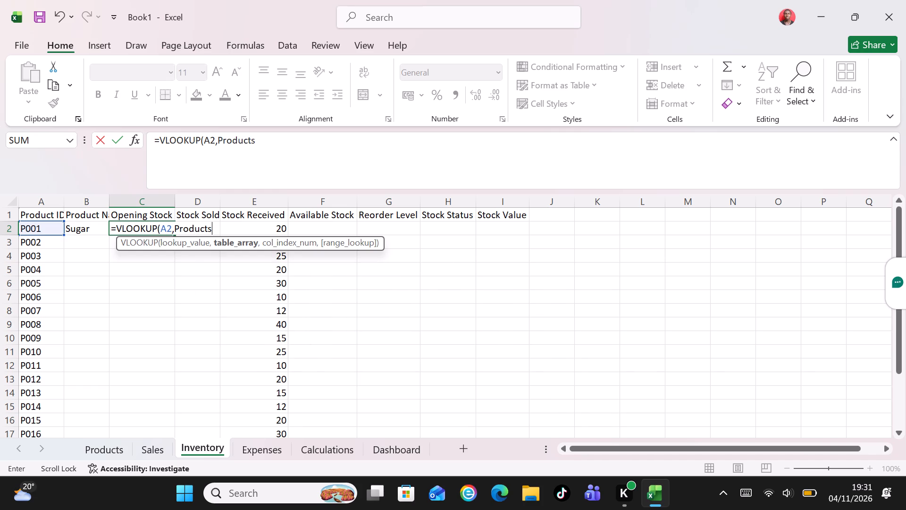
key(shift+exclam)
key(shift+dollar)
key(a)
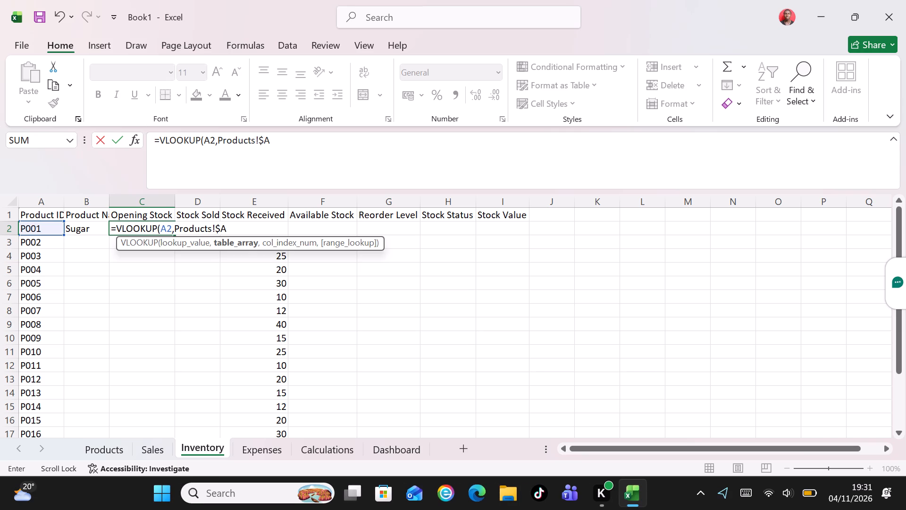
key(shift+dollar)
key(2)
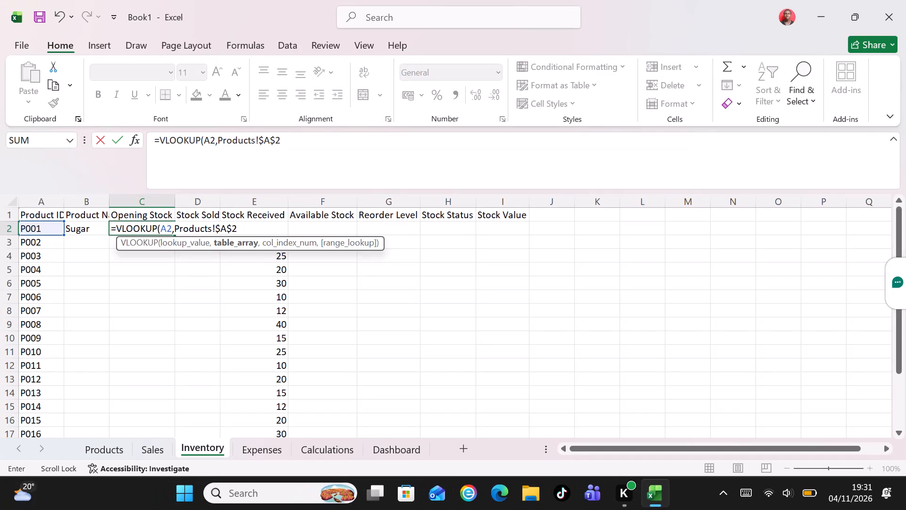
key(shift+colon)
key(shift+dollar)
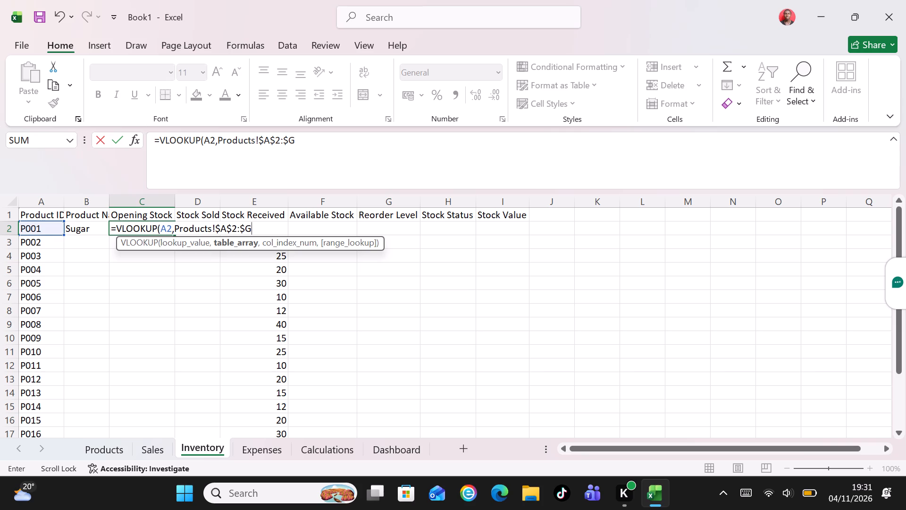
key(shift+dollar)
text(21)
Complete the VLOOKUP in cell C2 with column index 4 and FALSE for an exact match, and enter the formula.
text(,4)
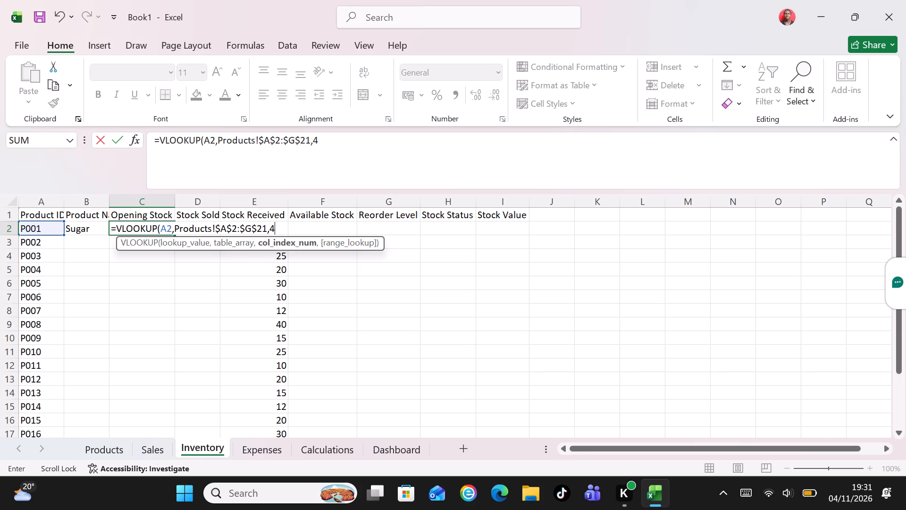
key(comma)
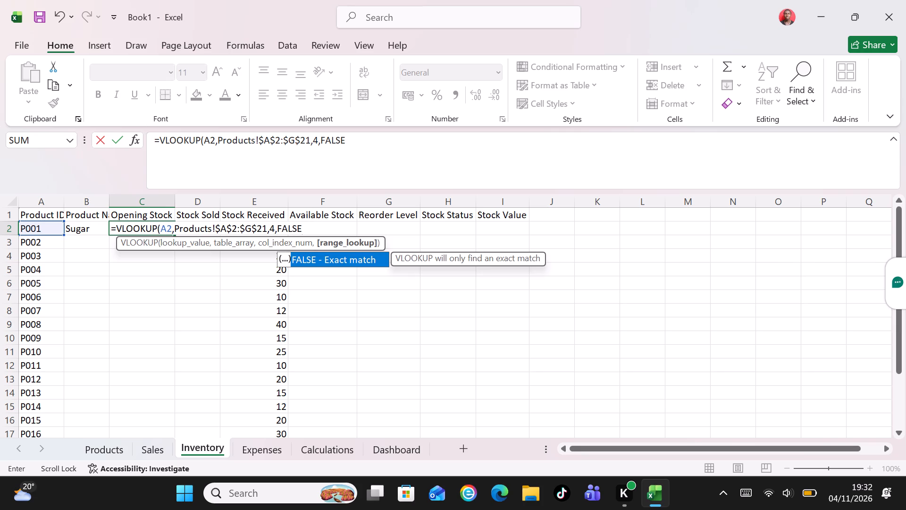
key(shift+parenright)
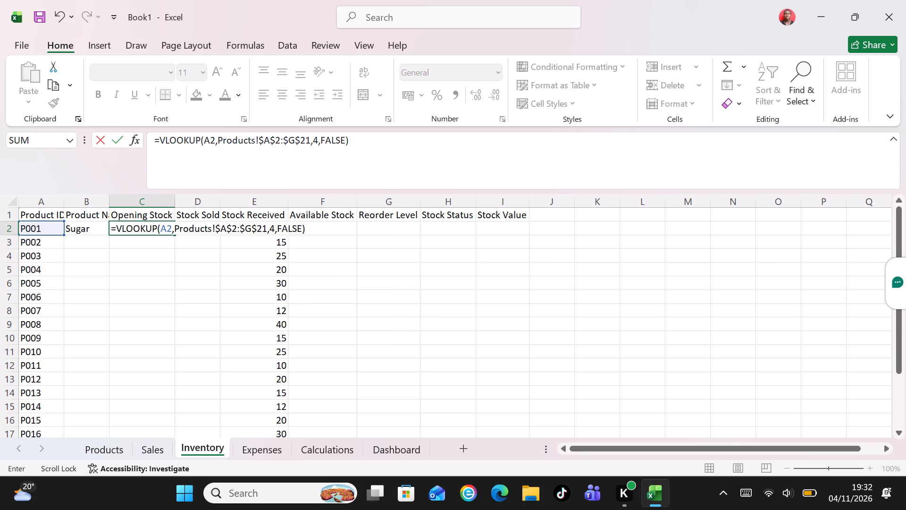
key(Tab)
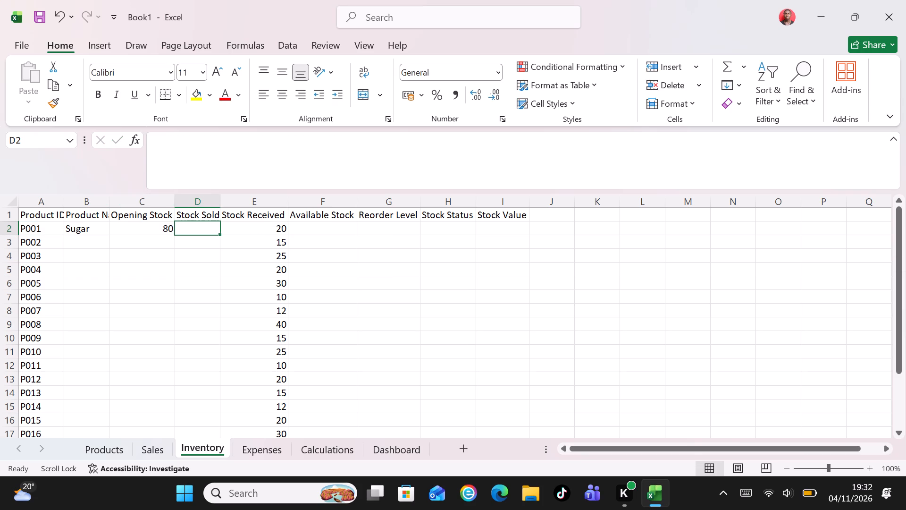
Start a SUMIF formula in cell D2 of the Stock Sold column with the absolute criteria range Sales!$C$2:$C$41.
key(equal)
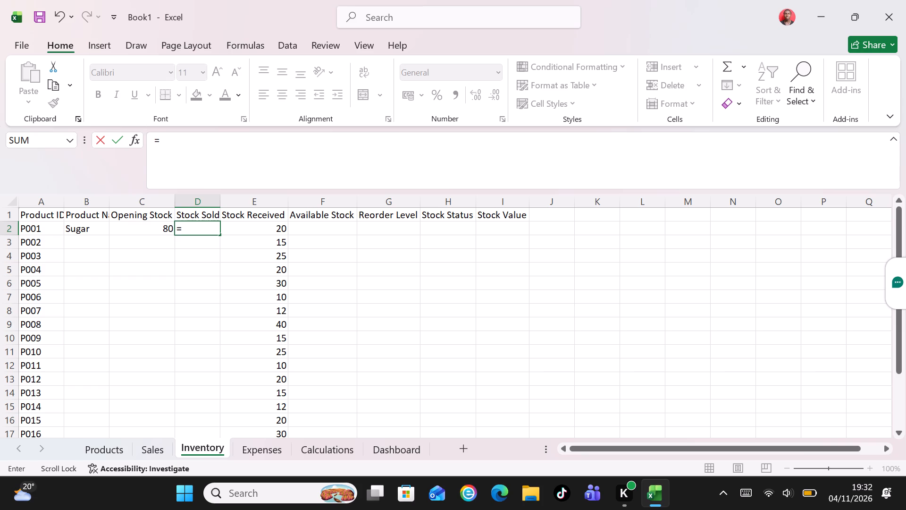
text(SUMIF)
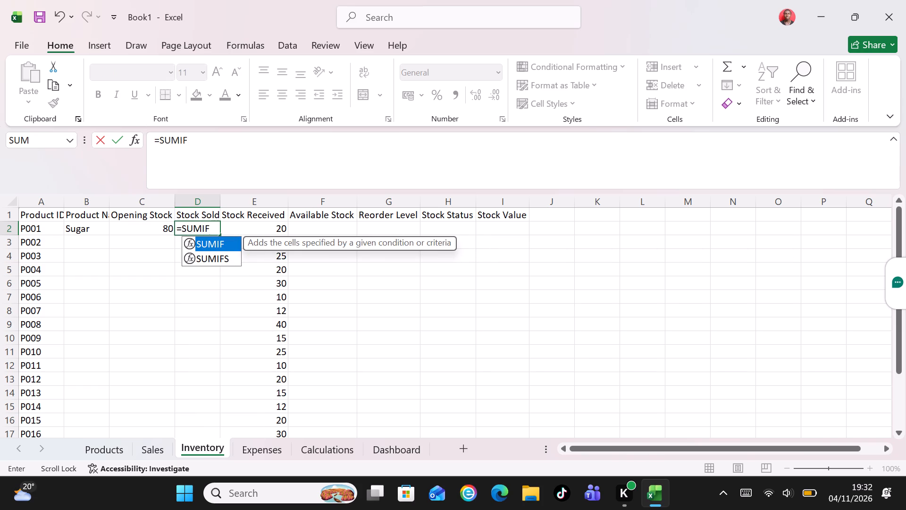
key(shift+parenleft)
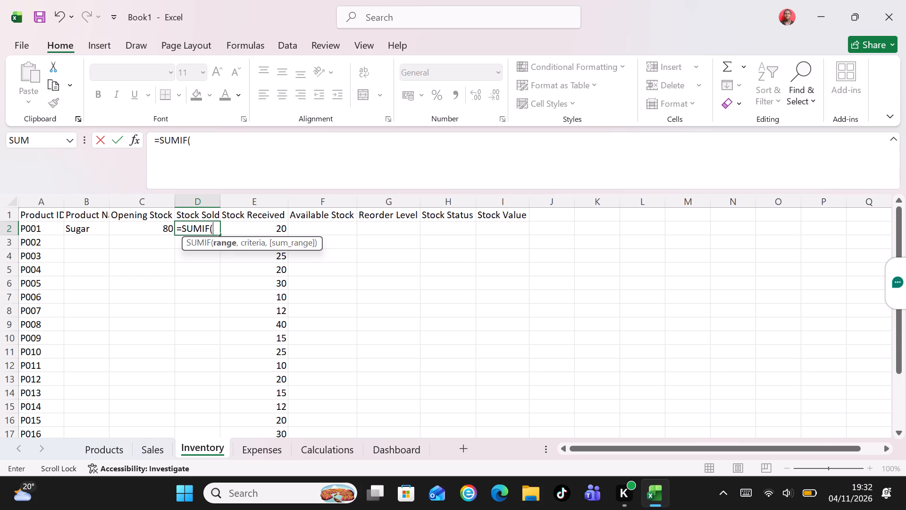
text(ales)
key(shift+exclam)
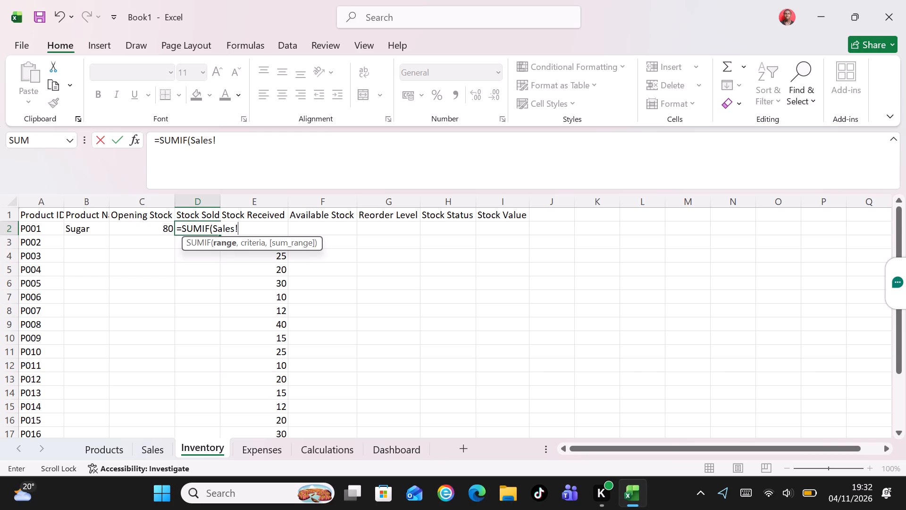
key(shift+dollar)
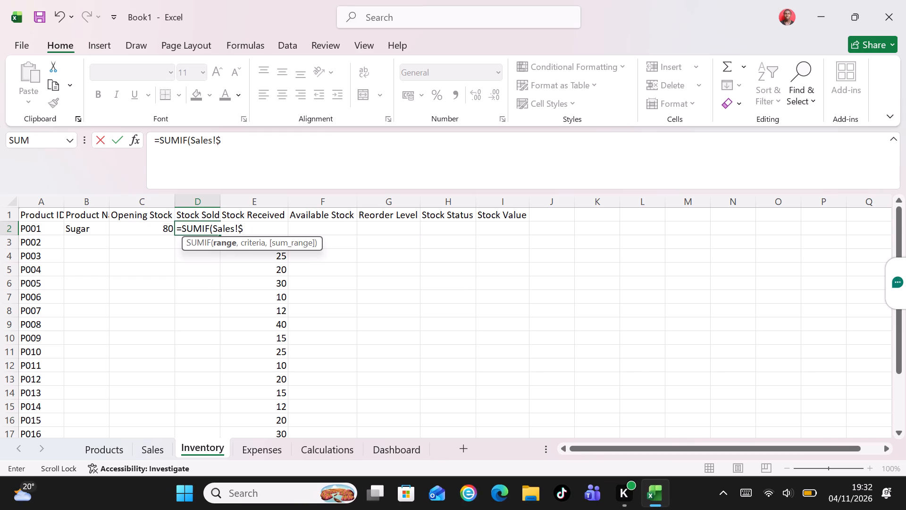
key(c)
key(BackSpace)
key(c)
key(shift+dollar)
key(2)
key(shift+colon)
key(shift+dollar)
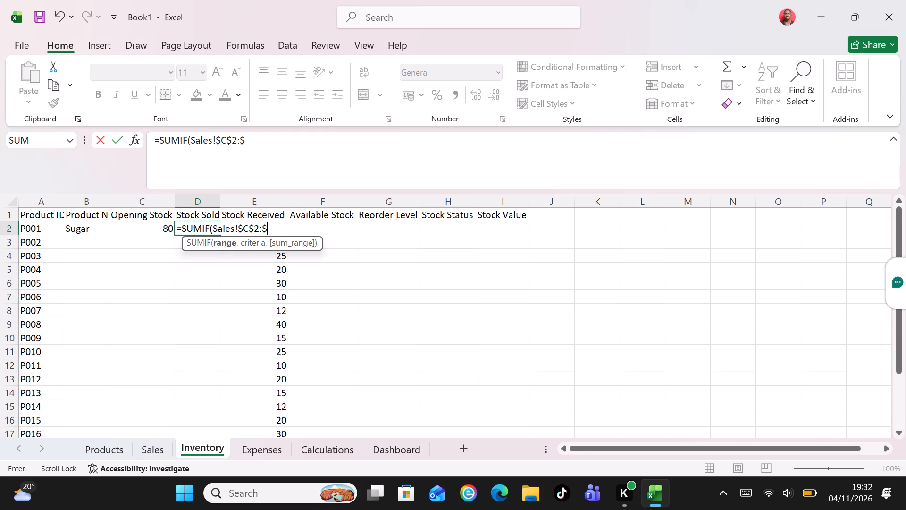
text(C$)
text(41)
key(comma)
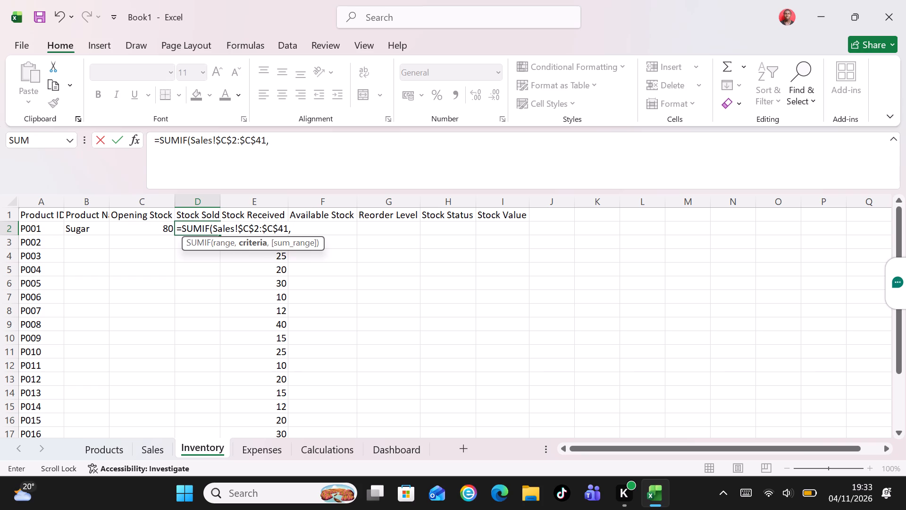
Complete the SUMIF in cell D2 with A2 as the criteria and Sales!$D$2:$D$41 as the sum range, and enter the formula.
text(A2)
key(comma)
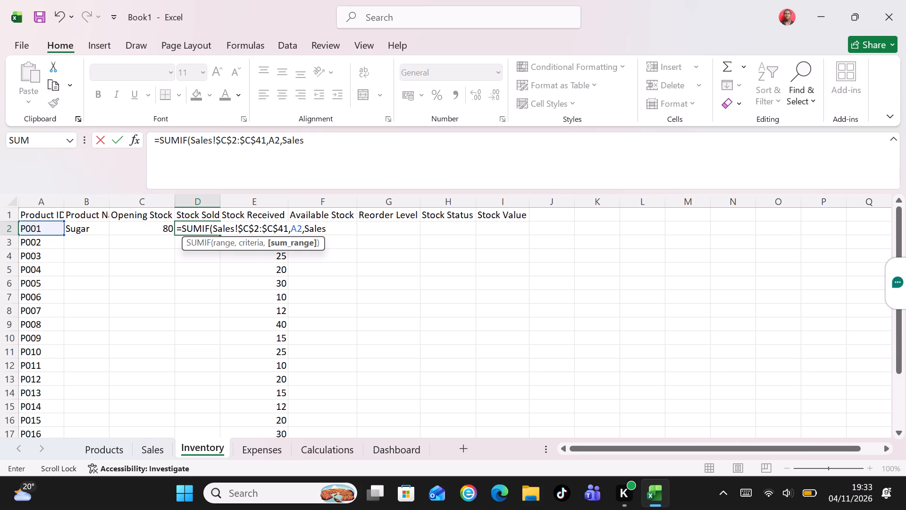
key(shift+exclam)
key(shift+dollar)
key(d)
key(shift+dollar)
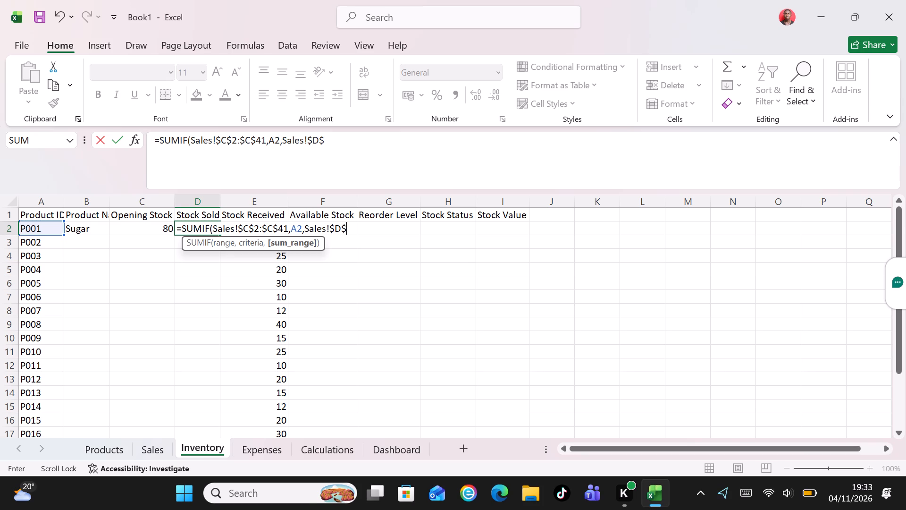
key(2)
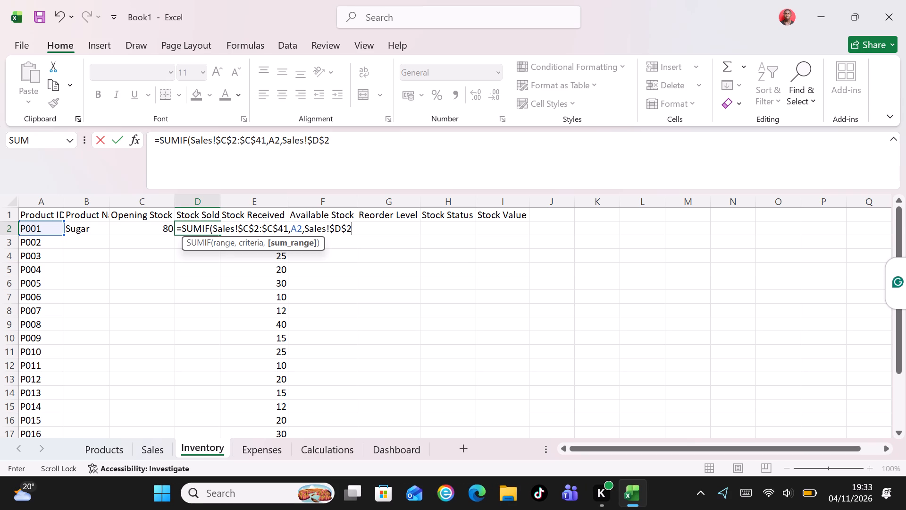
key(shift+colon)
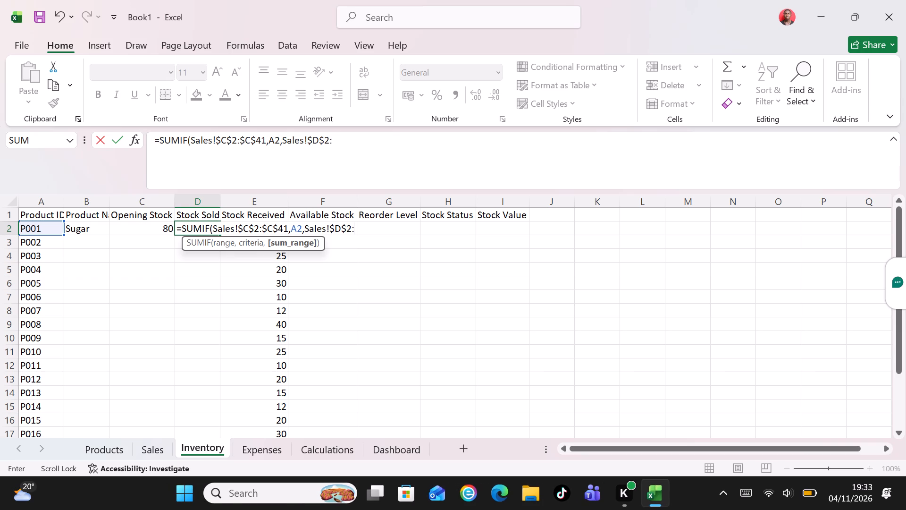
key(shift+dollar)
key(d)
key(shift+dollar)
text(421)
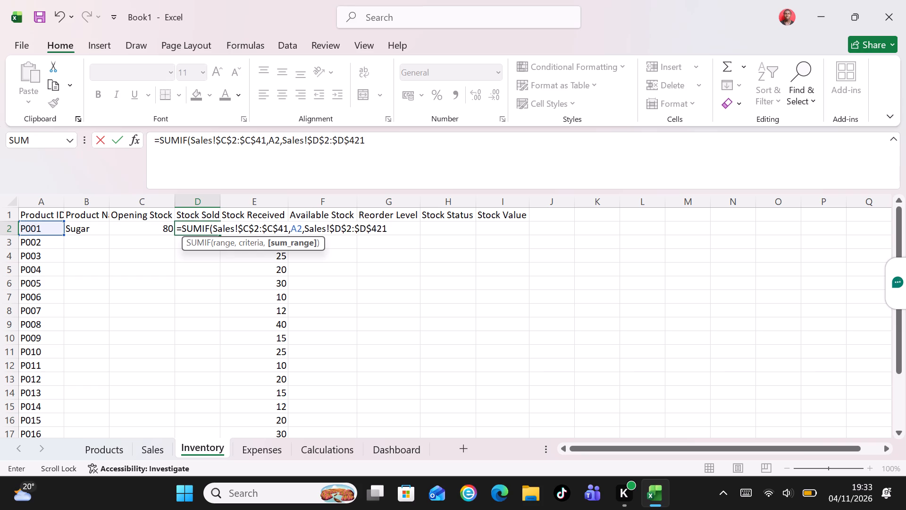
key(BackSpace)
key(BackSpace)
key(1)
key(shift+parenright)
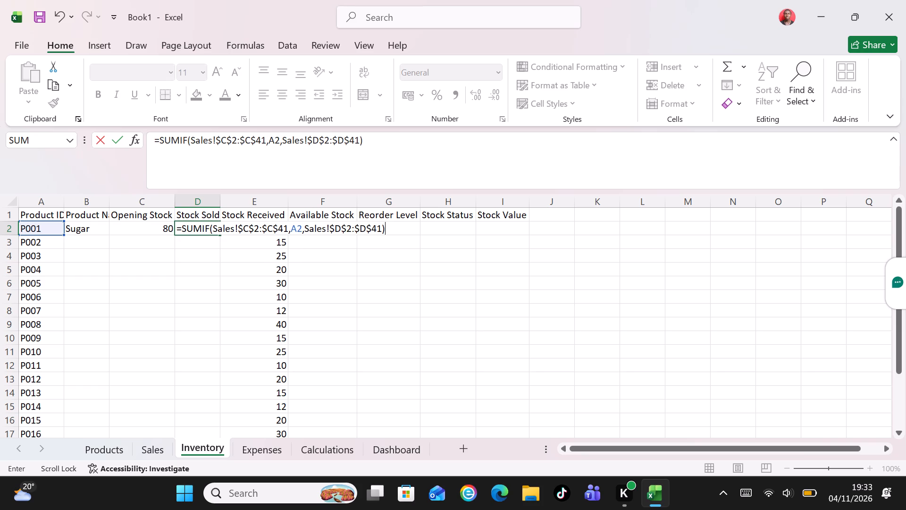
key(Return)
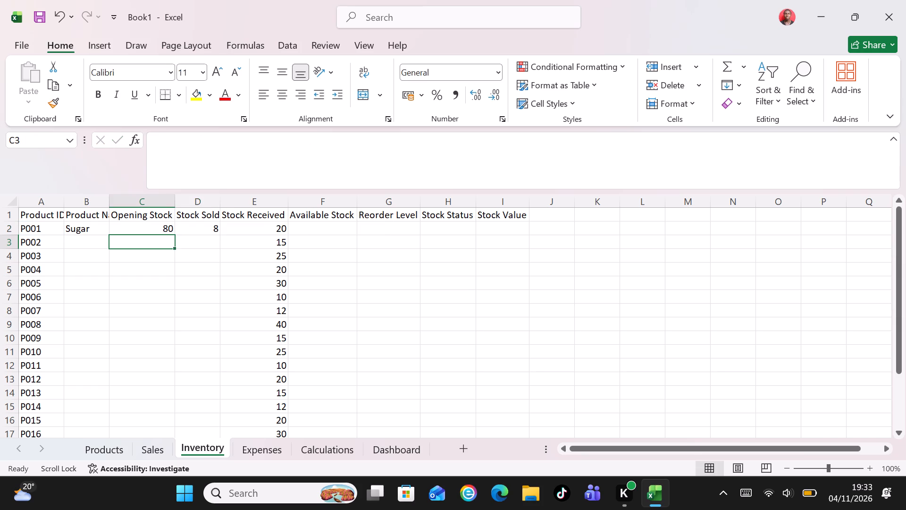
Enter the formula =C2+E2-D2 in cell F2 of the Available Stock column.
click(318, 227)
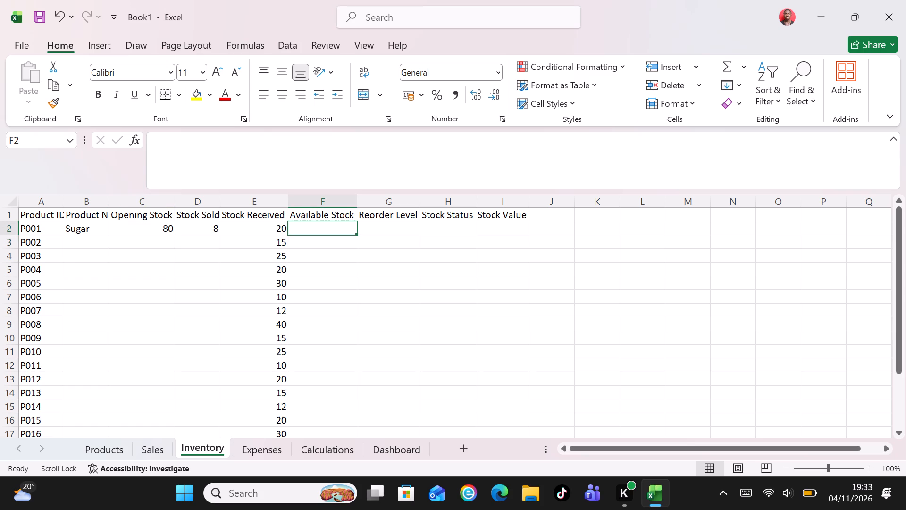
key(equal)
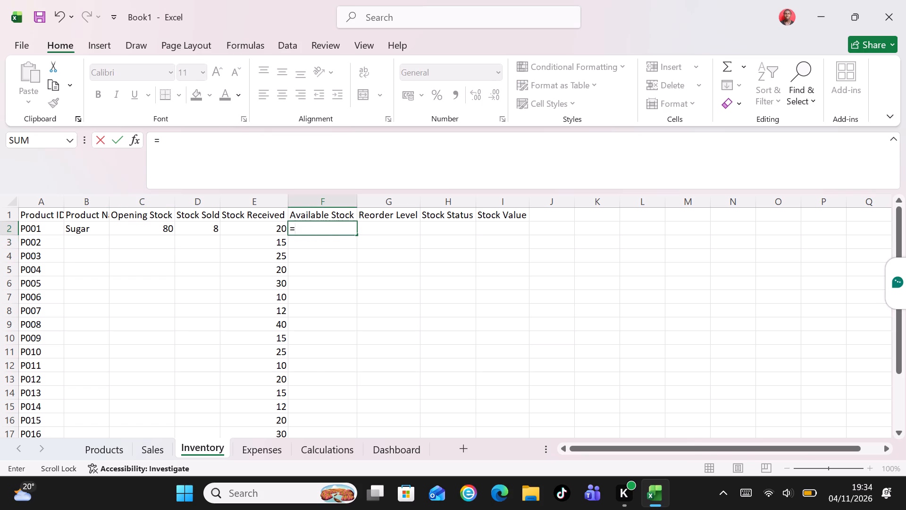
text(C2)
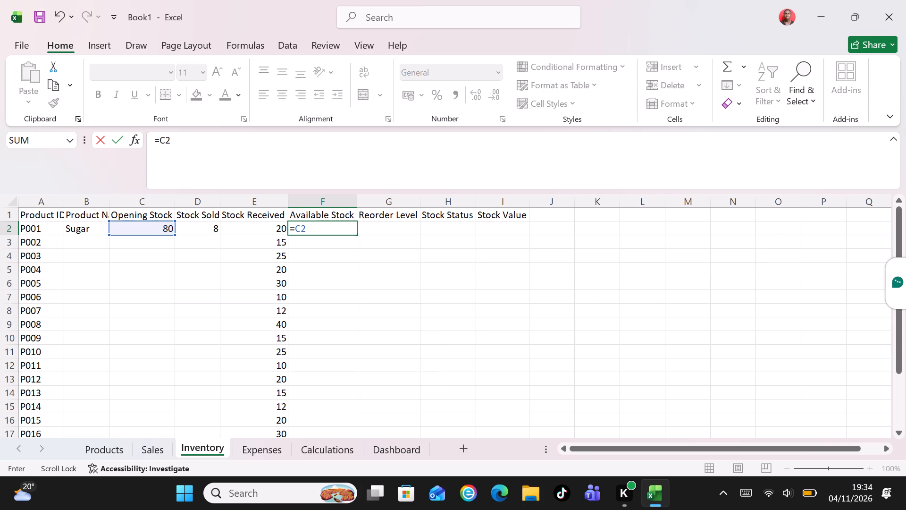
key(shift+plus)
text(E2)
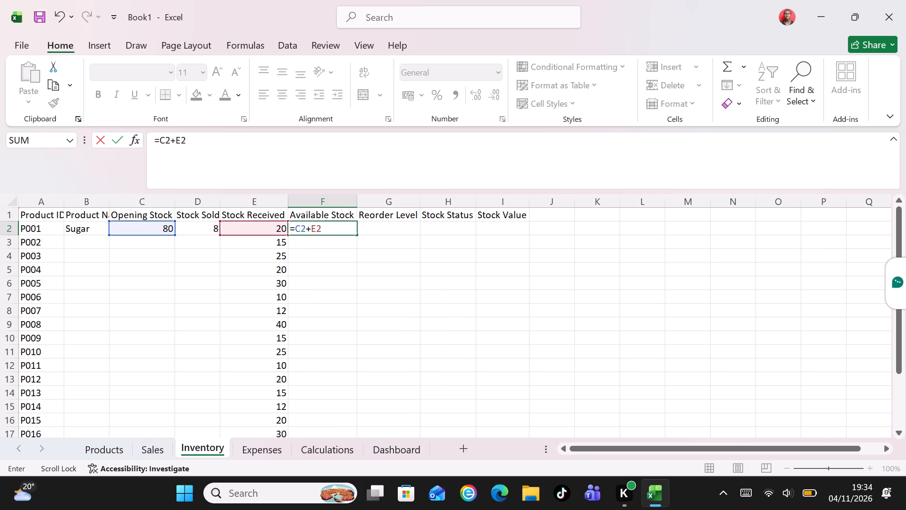
text(-D2)
key(Tab)
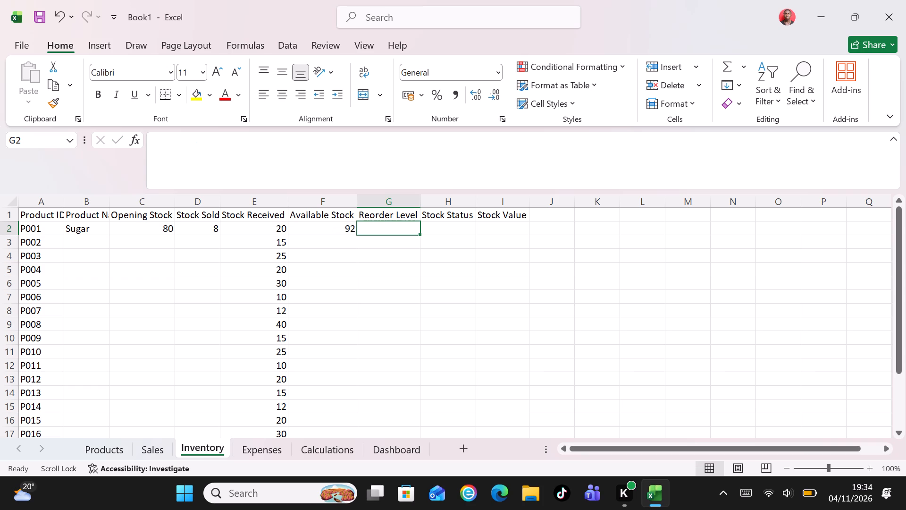
Start a VLOOKUP formula in cell G2 of the Reorder Level column with A2 as the lookup value.
key(equal)
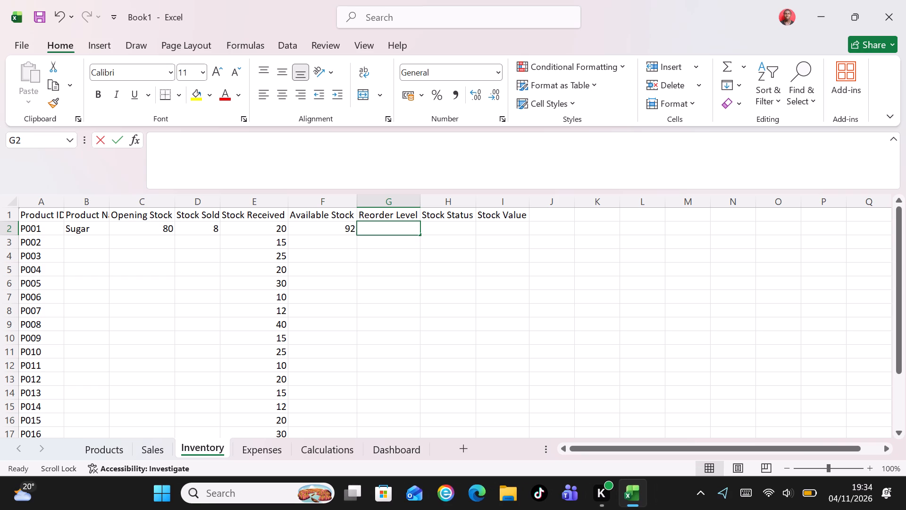
key(v)
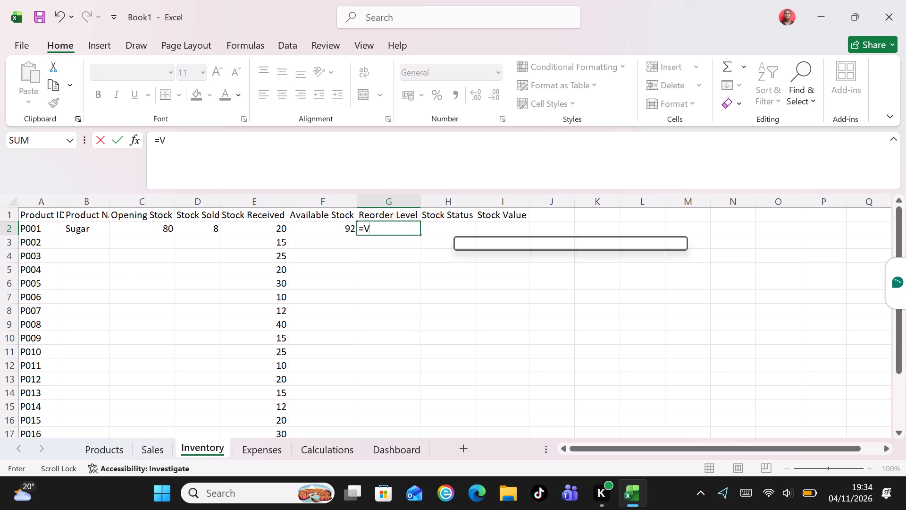
text(LOOKUP)
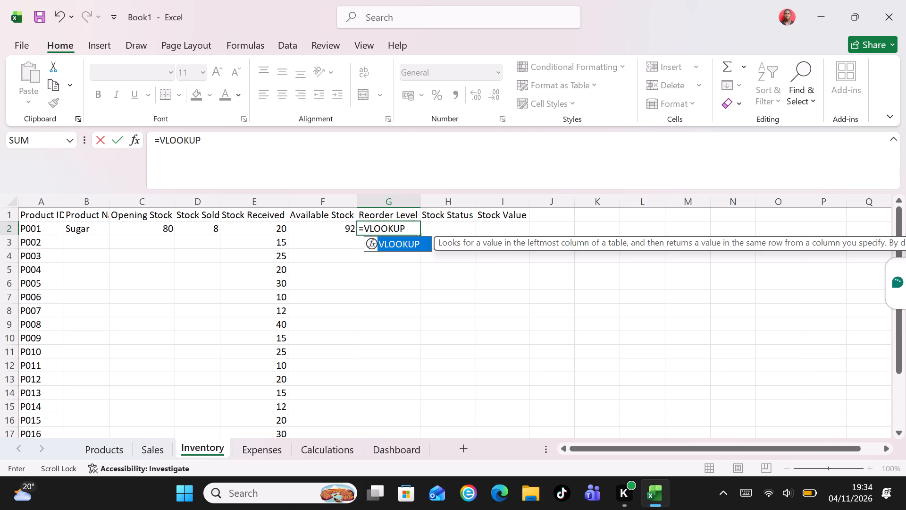
key(shift+parenleft)
text(A2)
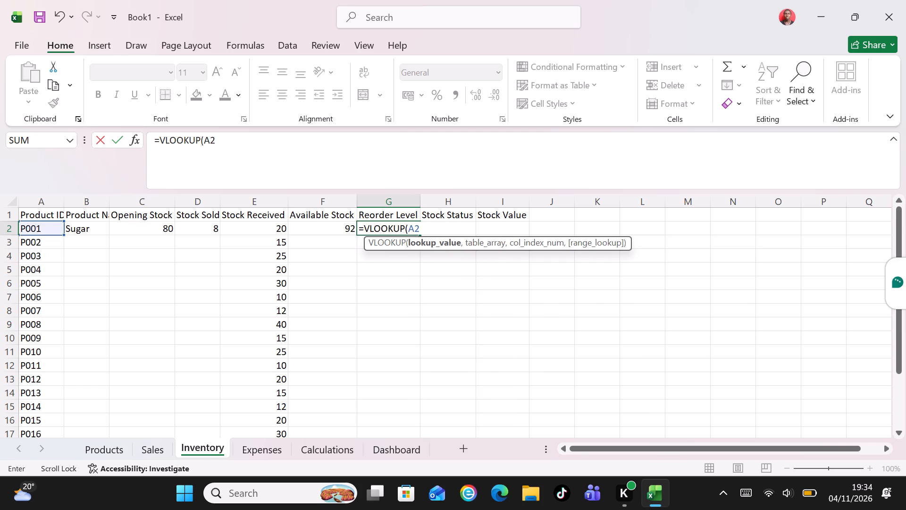
key(comma)
Add the absolute table range Products!$A$2:$G$21 to the VLOOKUP formula in cell G2 of the Reorder Level column.
key(p)
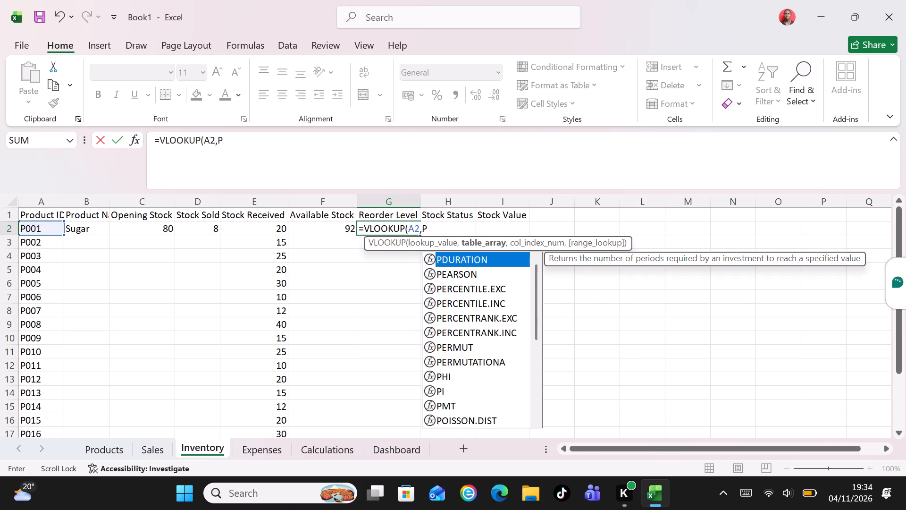
key(r)
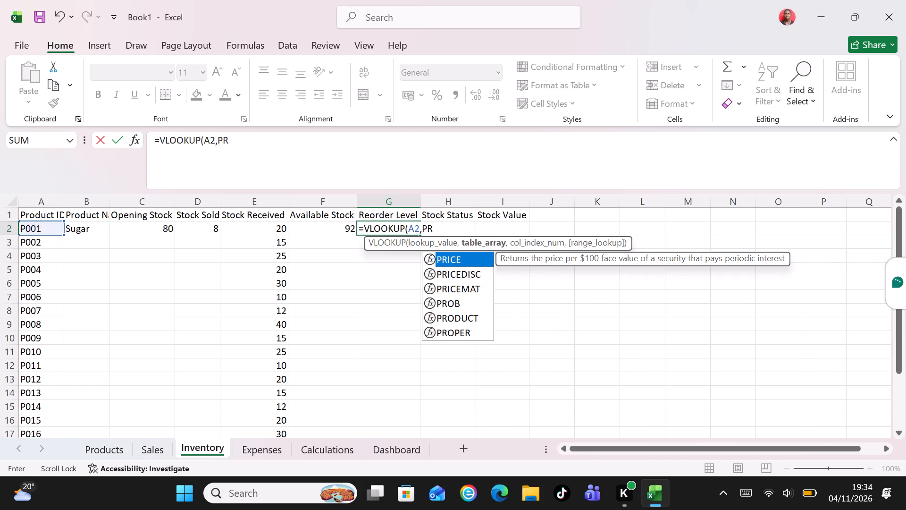
key(BackSpace)
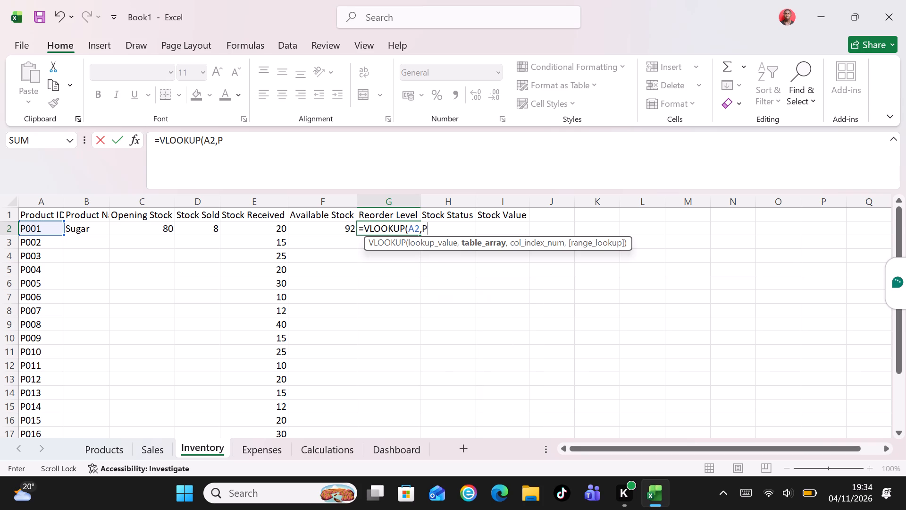
text(roducts)
key(shift+exclam)
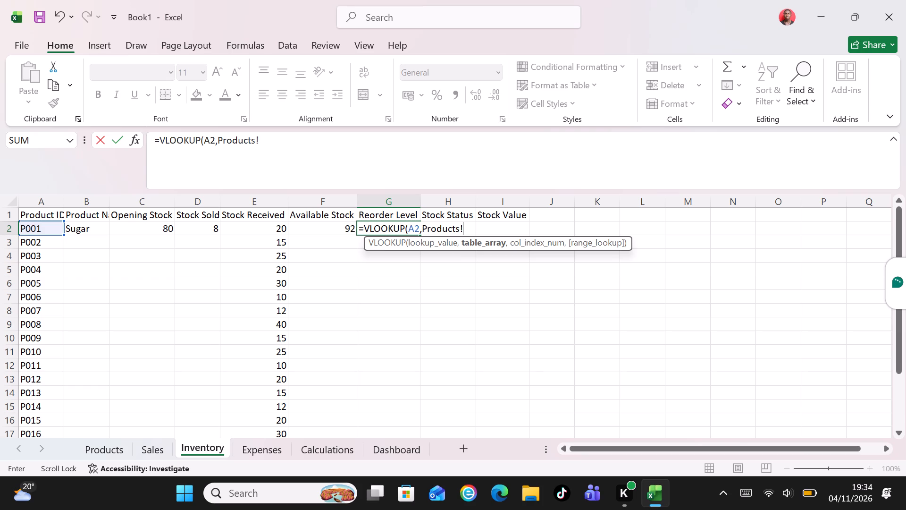
key(shift+dollar)
key(shift+a)
text($2)
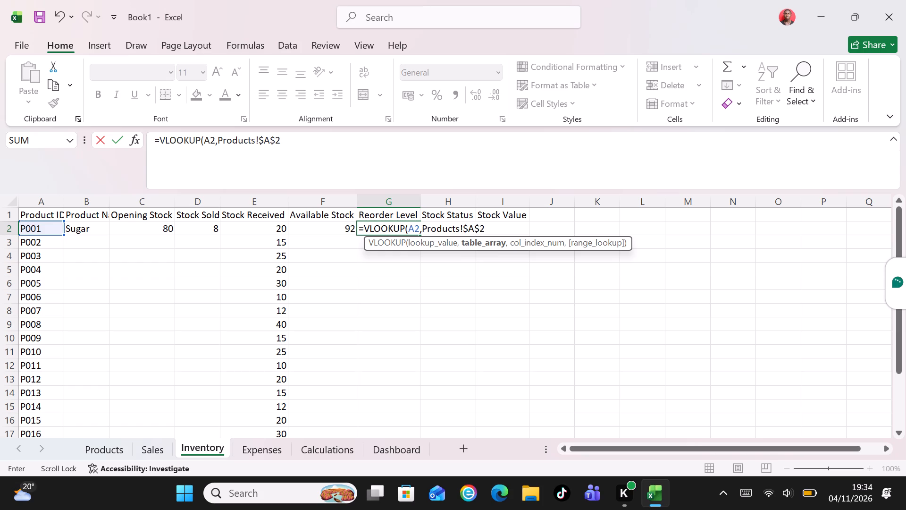
key(shift+colon)
key(shift+dollar)
key(g)
key(shift+dollar)
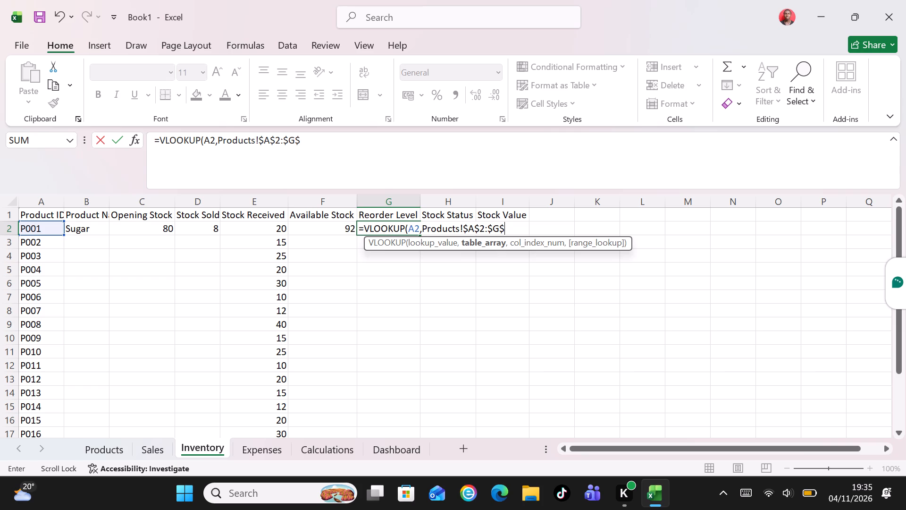
text(21)
Complete the VLOOKUP in cell G2 with column index 7 and FALSE for an exact match, and enter the formula.
text(,7)
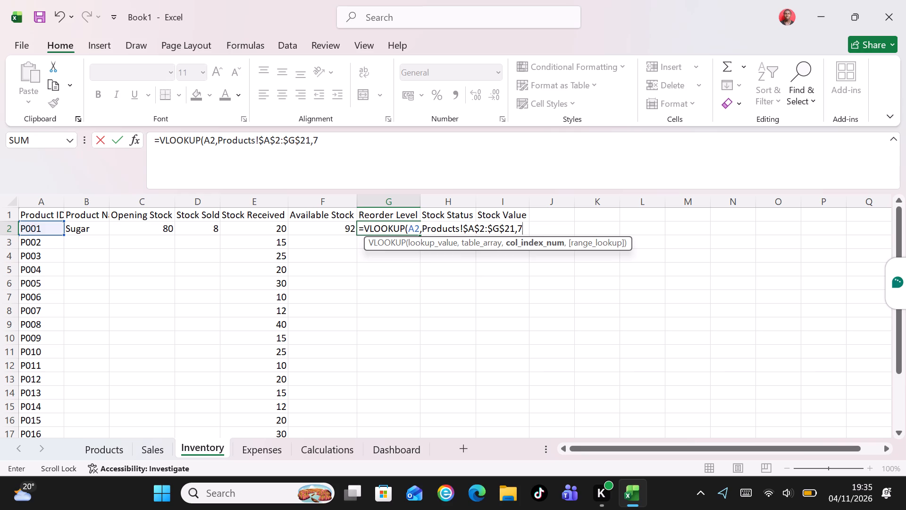
key(comma)
key(f)
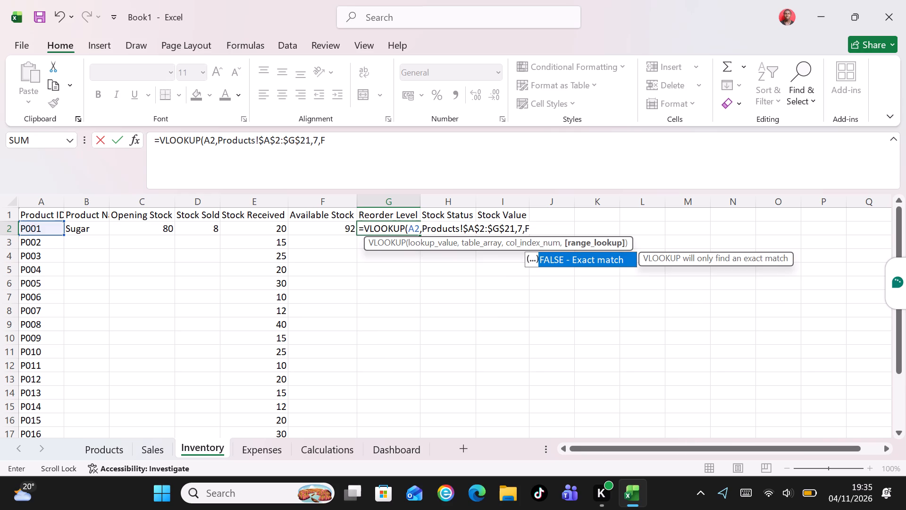
text(ALSE)
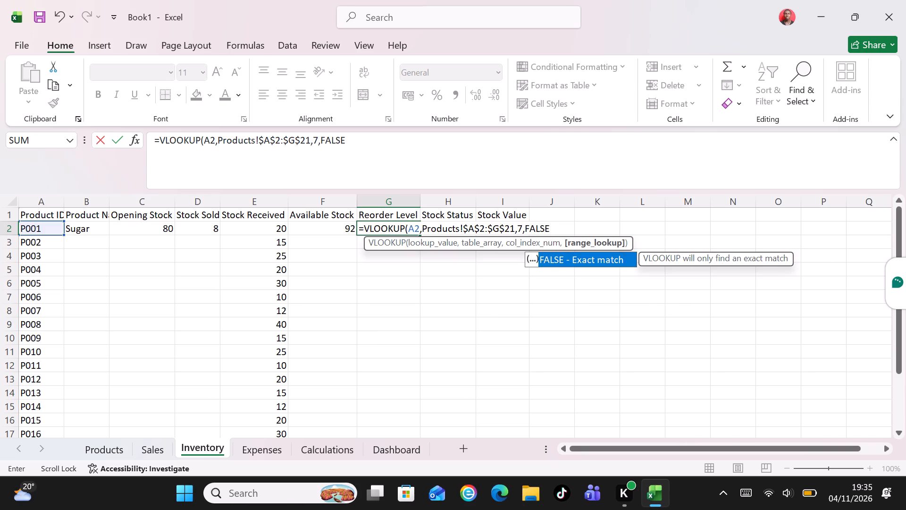
key(shift+parenright)
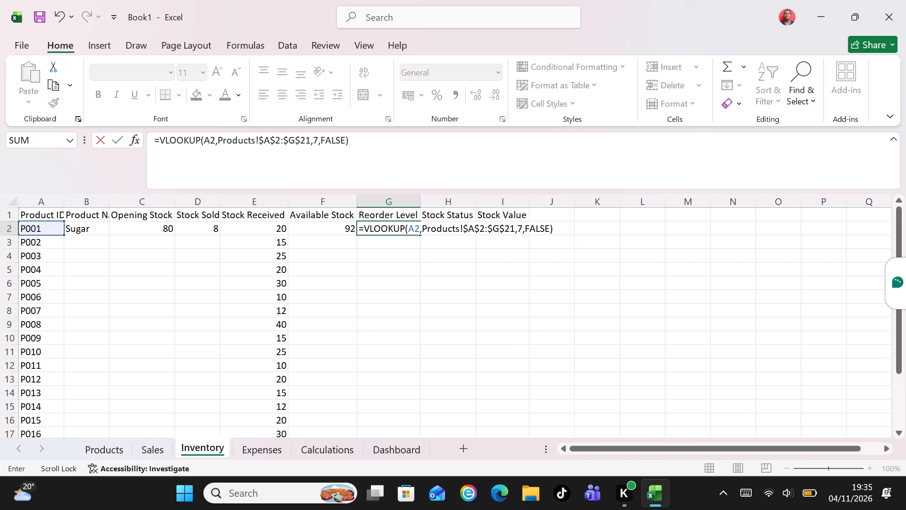
key(Tab)
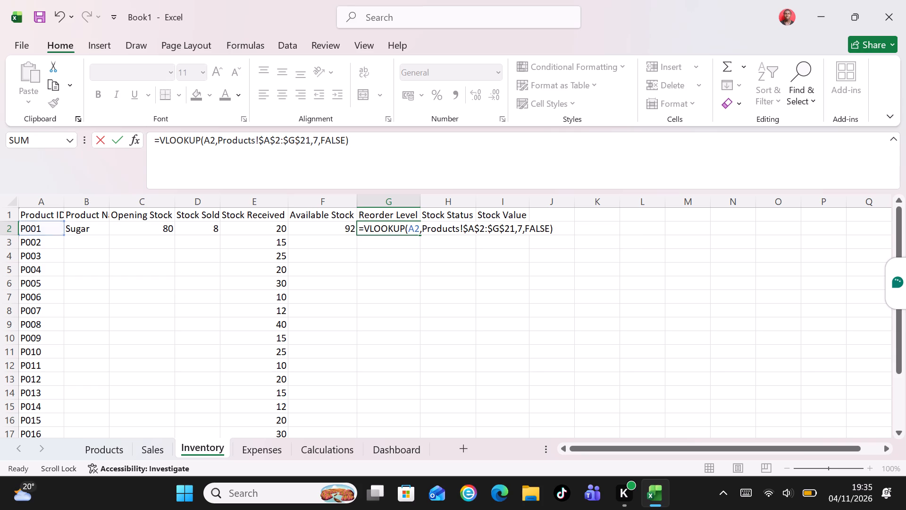